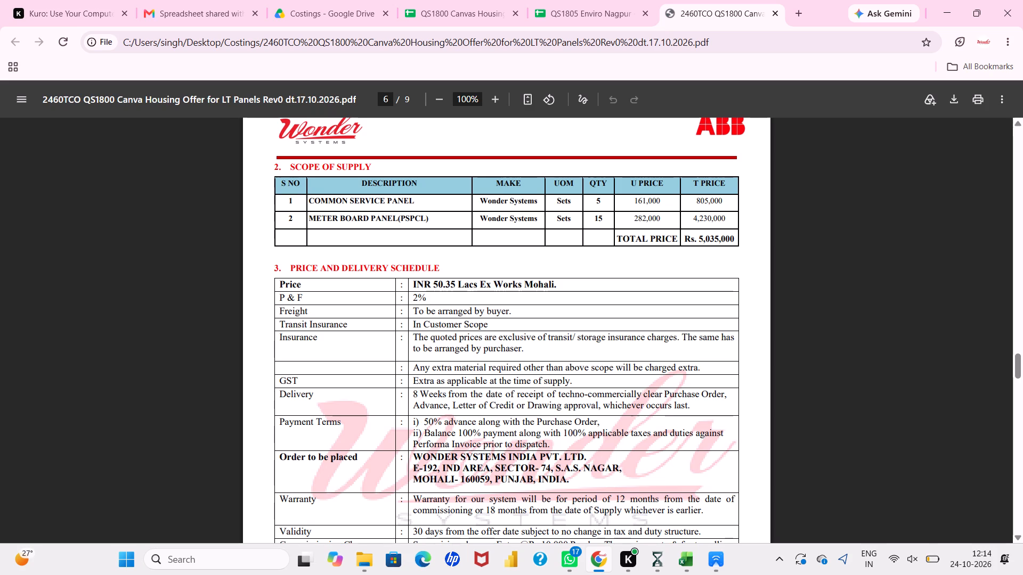
Switch to Excel and close the QV1796 Dhampur Bill_of_Material workbook, saving its changes.
scroll(622, 527, "down", 1)
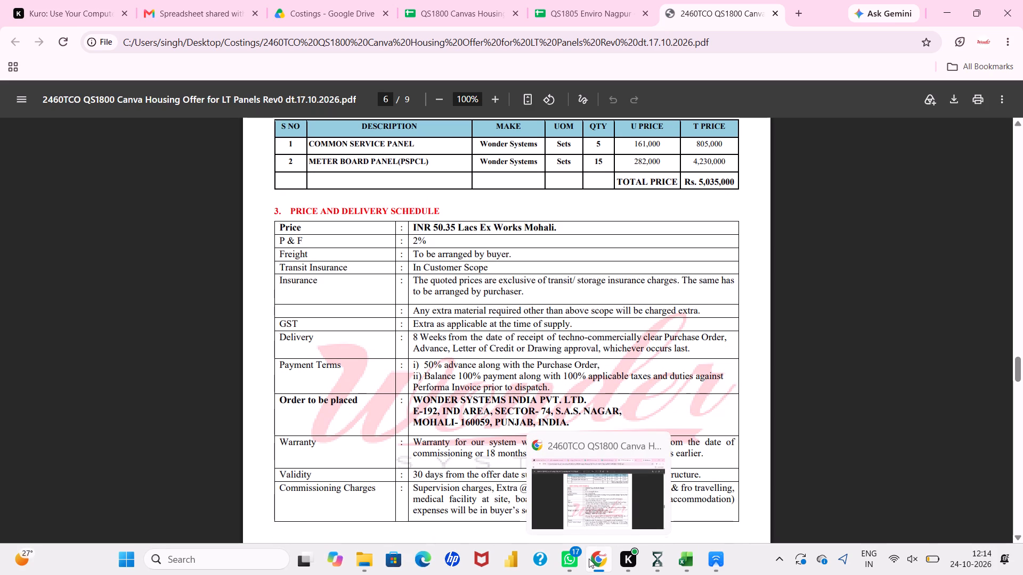
left_click(686, 553)
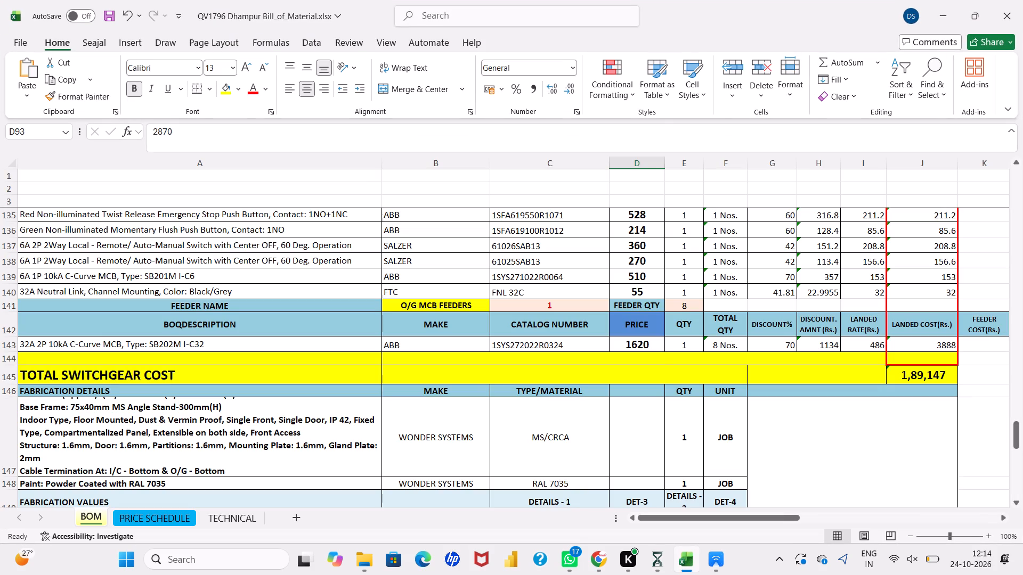
left_click(671, 373)
scroll(671, 373, "up", 3)
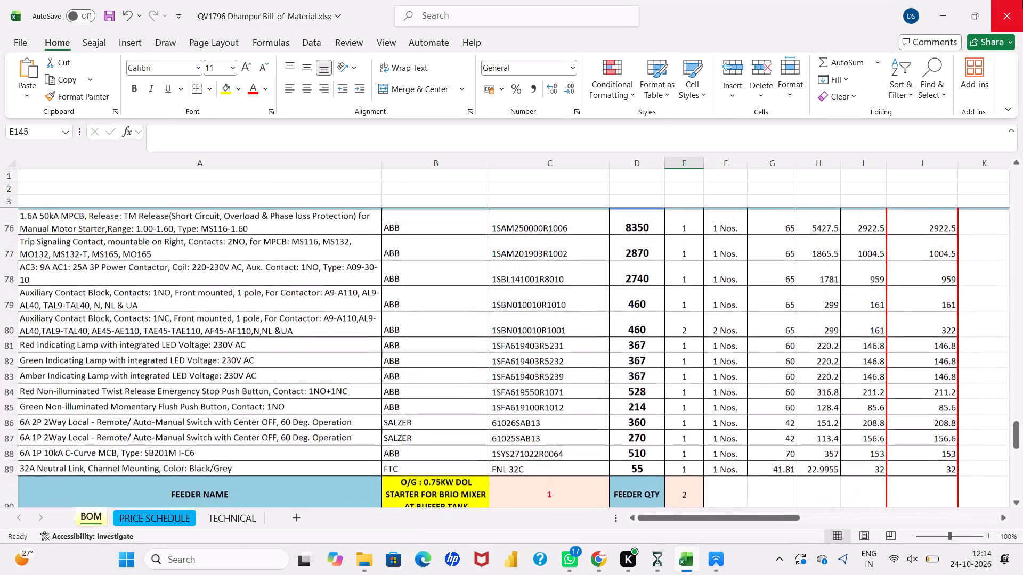
left_click(1022, 0)
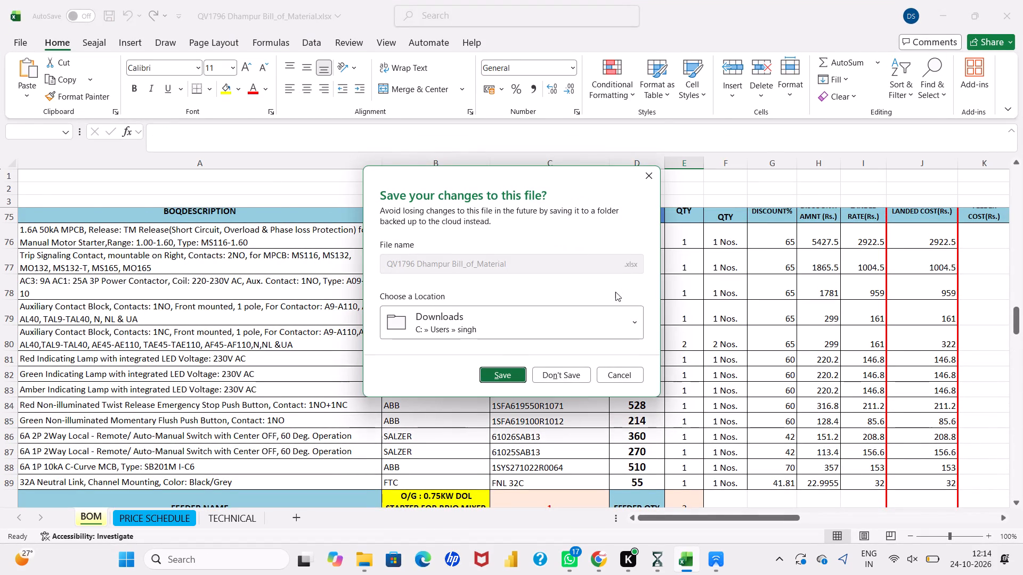
left_click(509, 375)
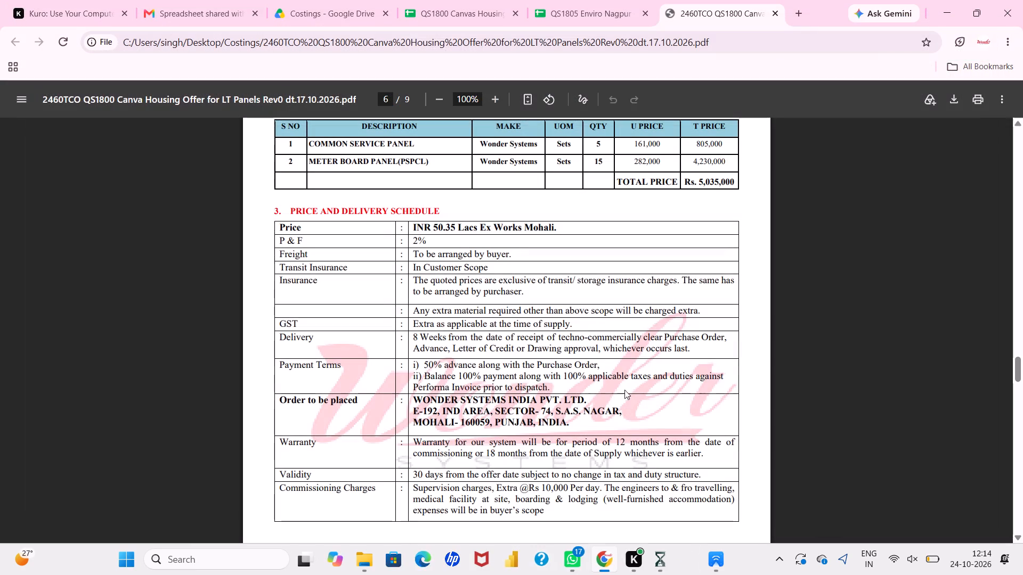
Switch to InstaQuote and log in with the PriceList Item option using the prefilled credentials.
left_click(681, 555)
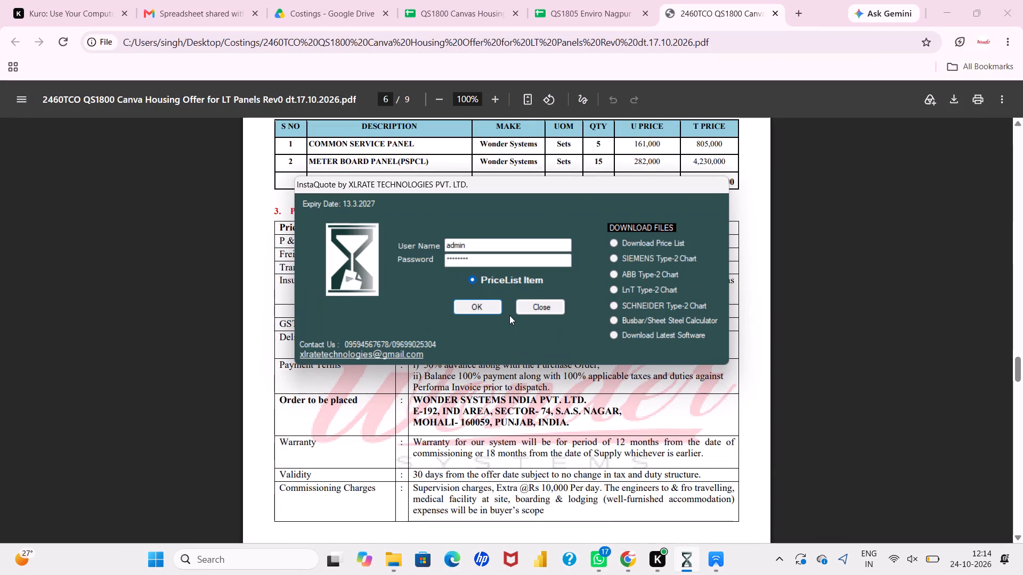
double_click(486, 305)
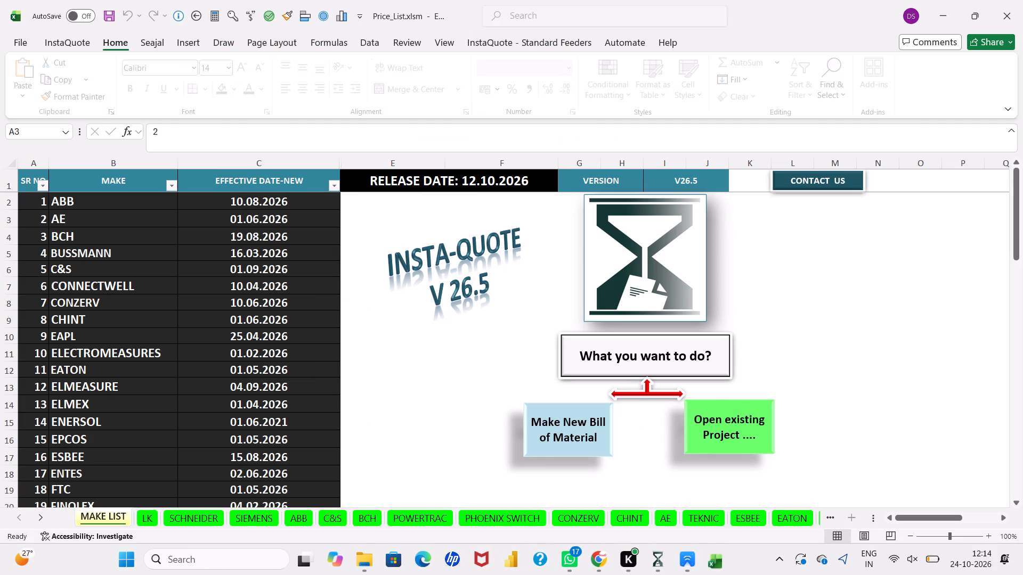
Open an existing project by importing the old bill of material QS1738R2.xlsx from the Costings folder.
left_click(700, 420)
left_click(588, 300)
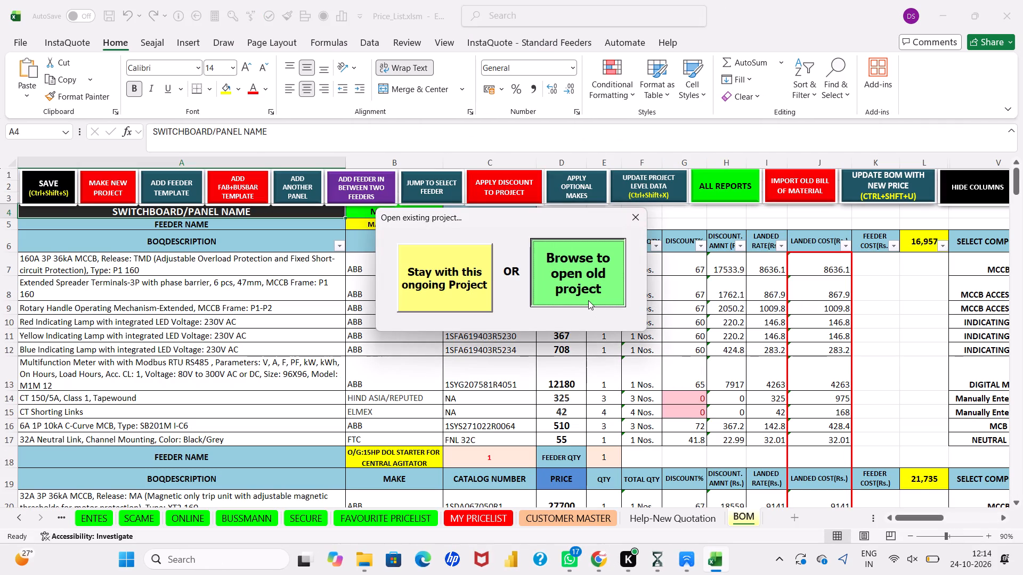
left_click(565, 324)
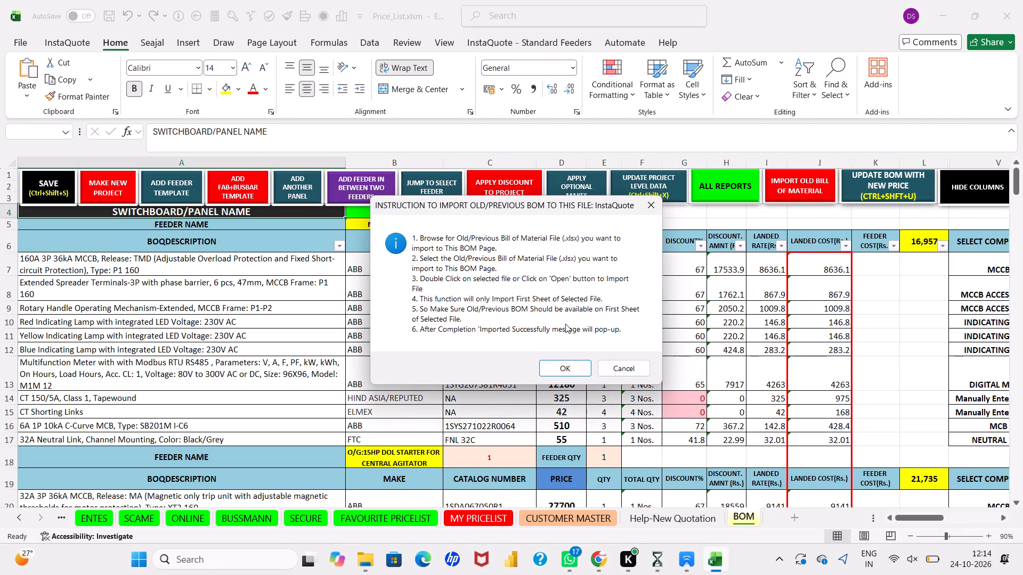
left_click(554, 363)
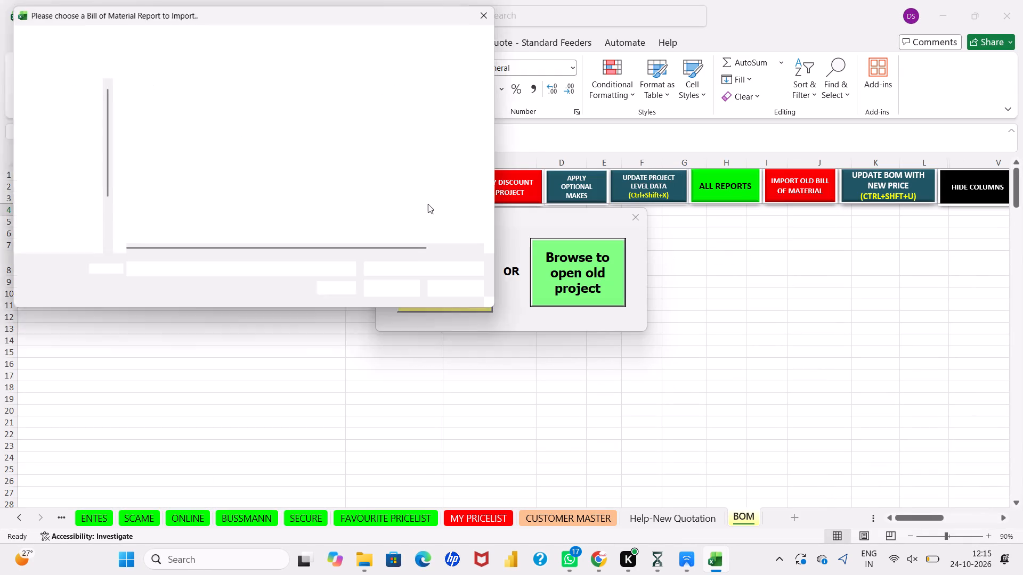
scroll(79, 199, "down", 3)
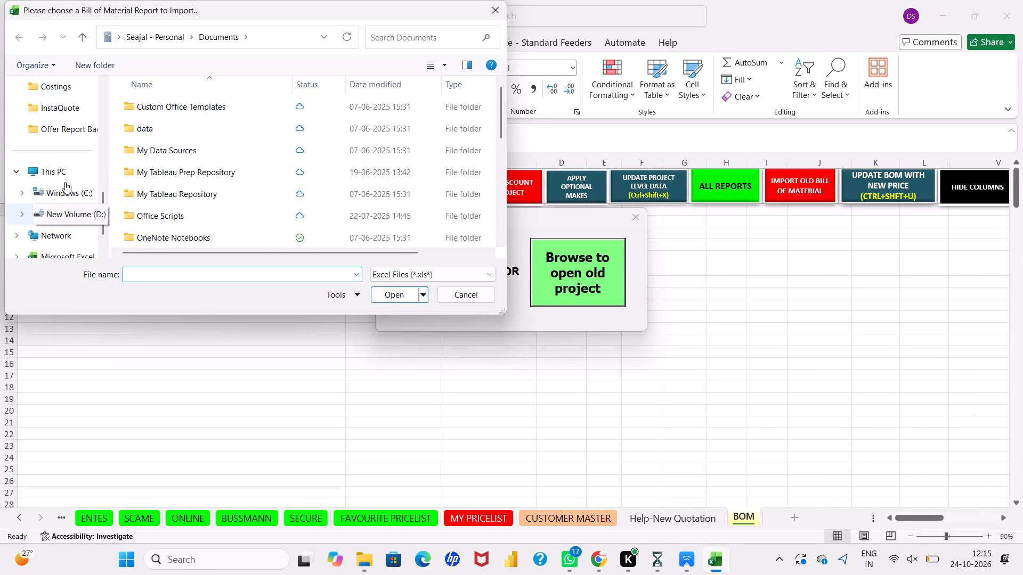
double_click(76, 88)
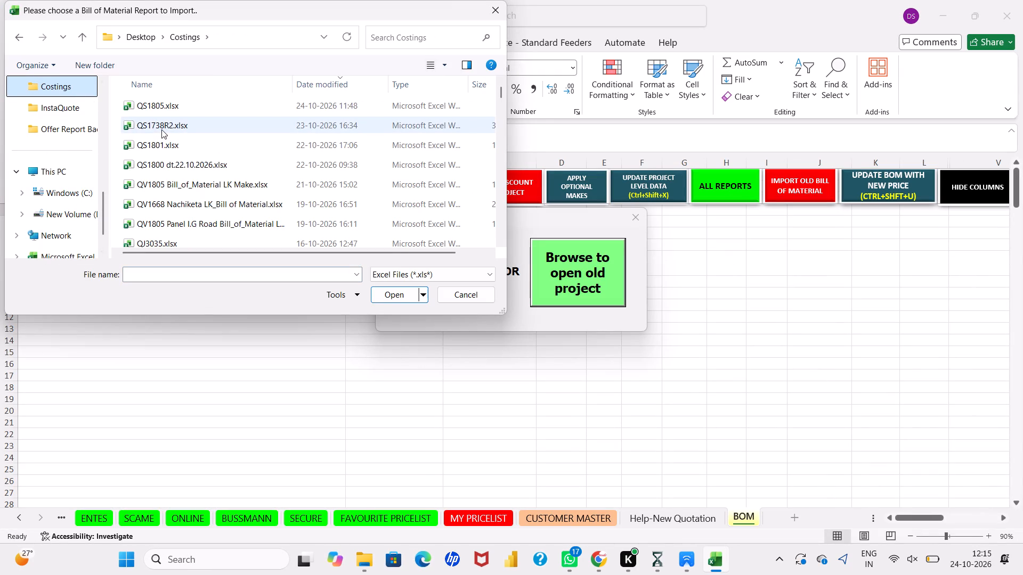
left_click(161, 128)
left_click(393, 296)
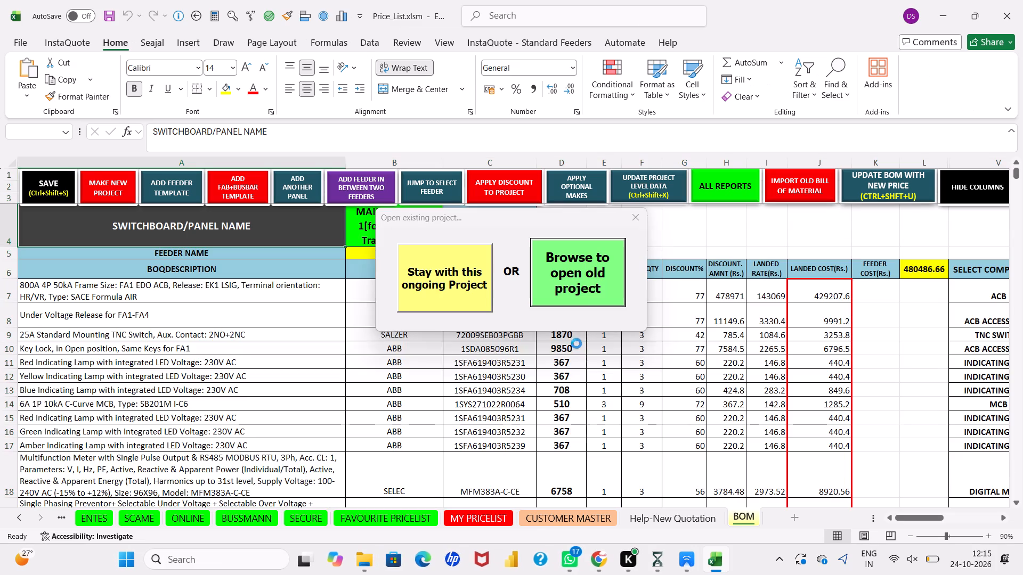
left_click(612, 332)
Clear the 800A 4P 36kA MCCB description in the SUB LT-1 Block-A Tower-1 outgoing feeder of the BOM.
scroll(612, 332, "down", 3)
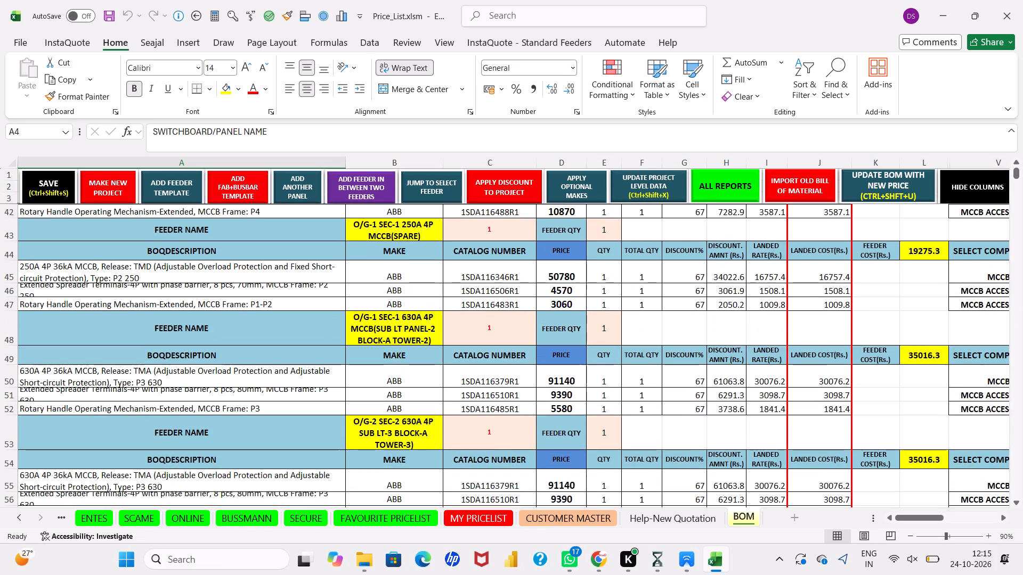
scroll(612, 332, "up", 3)
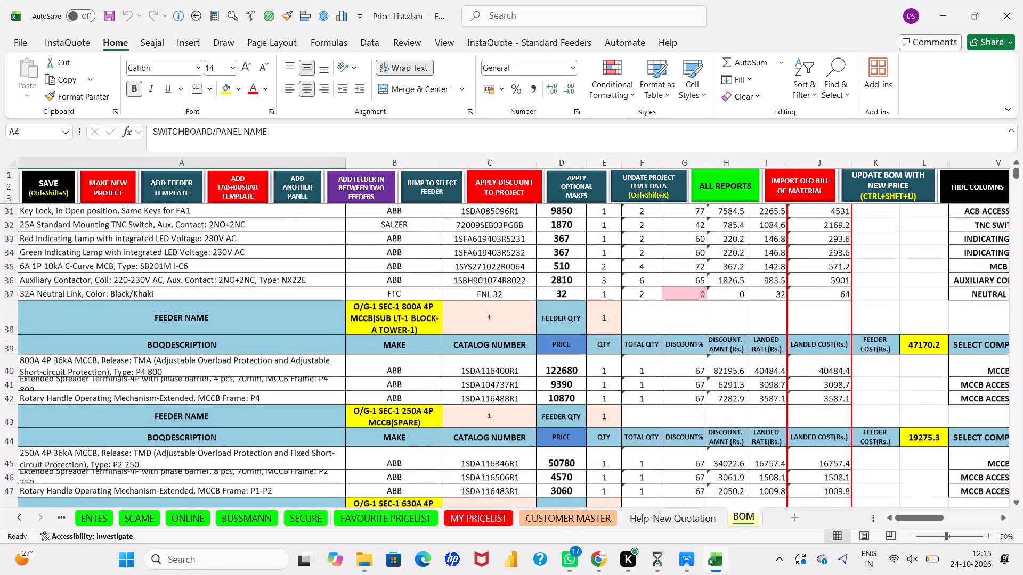
left_click(307, 364)
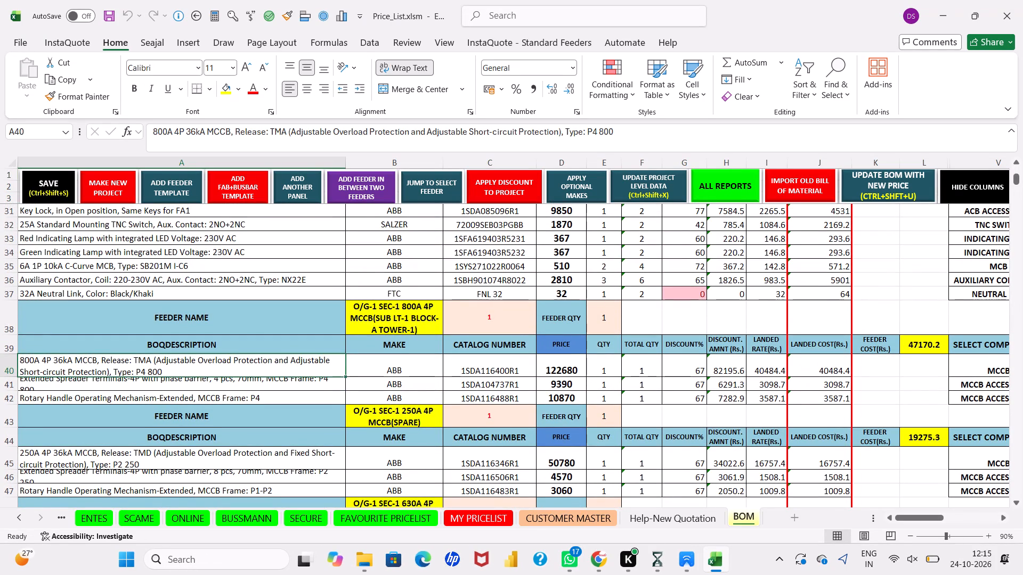
key("Delete")
Start adding a component to the feeder, choosing MCCB as the component and ABB as the make.
key("ctrl+q")
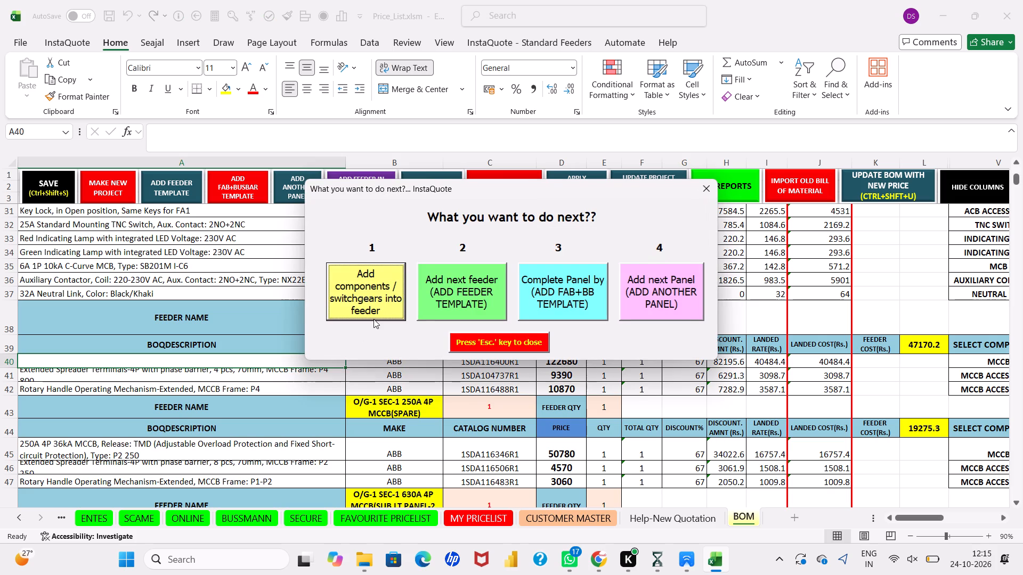
left_click(374, 319)
type("MCC")
key("Tab")
key("a")
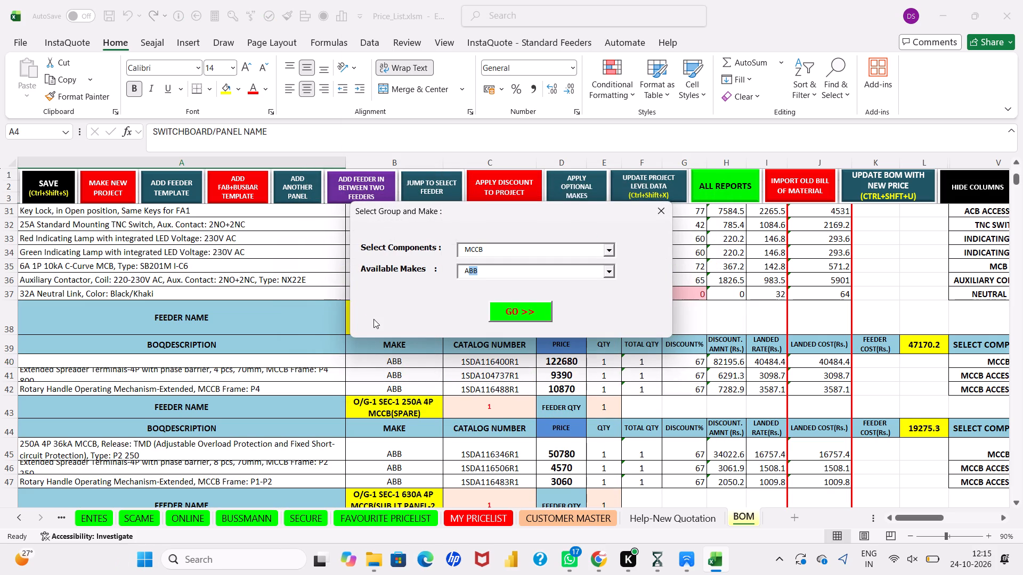
left_click(505, 314)
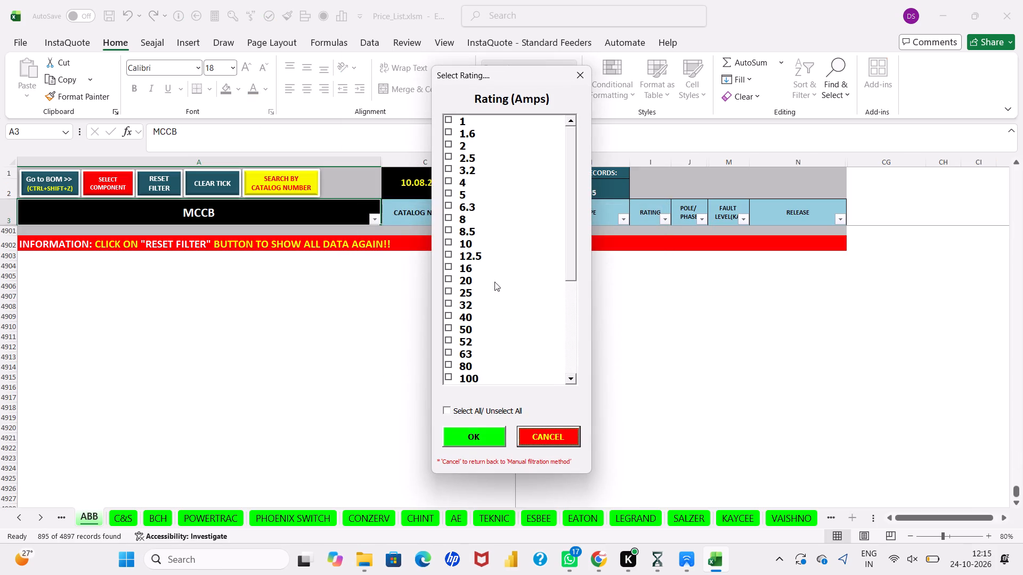
Filter the ABB MCCBs to the 800 A rating and select the 4P pole option.
left_click(572, 373)
double_click(572, 373)
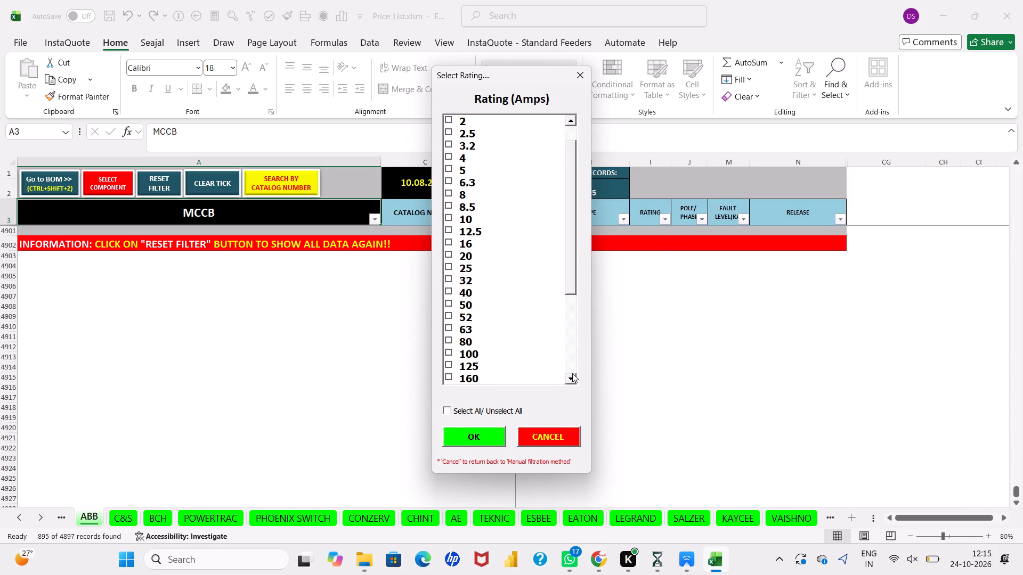
left_click(473, 338)
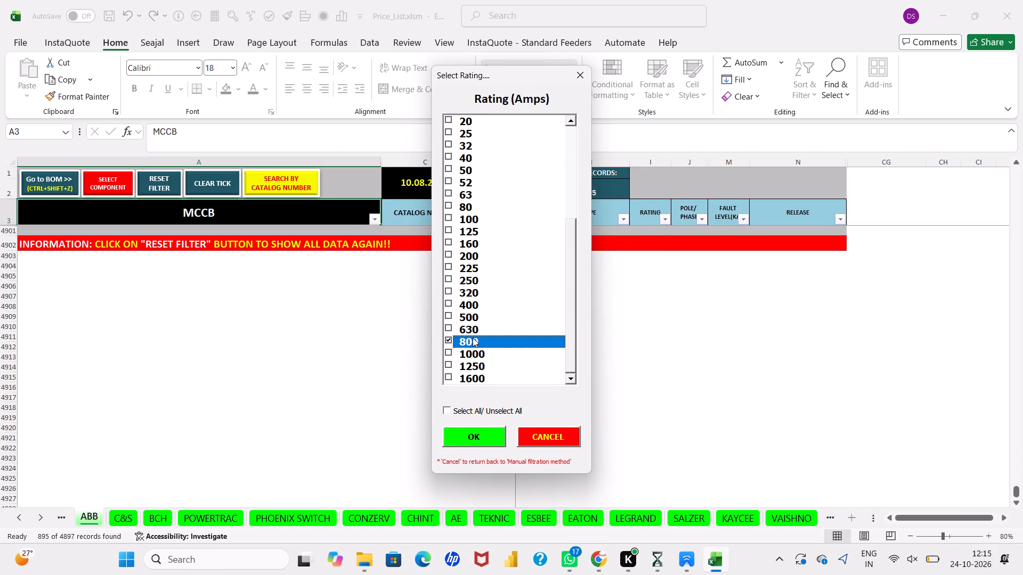
left_click(465, 432)
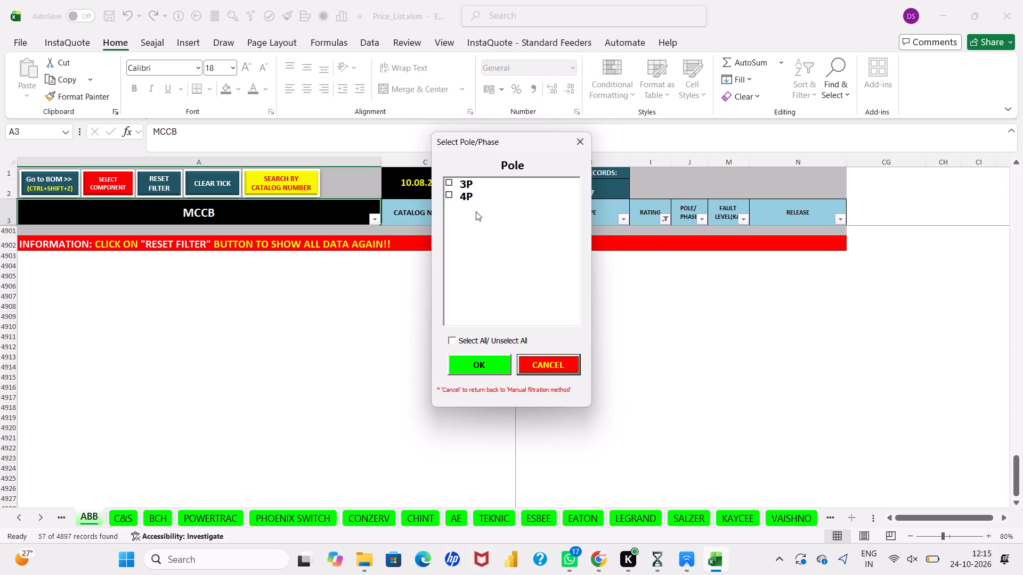
left_click(476, 203)
left_click(465, 196)
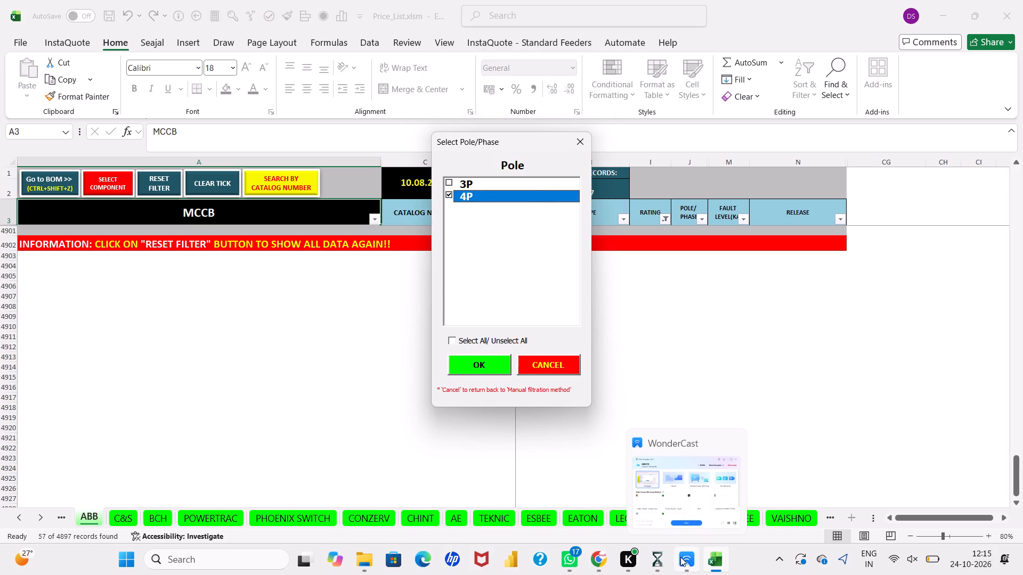
Switch to Chrome, open QS1738 HT LT Panels from the Costings Drive folder and review the LT Costing R2 sheet's 800A MCCB feeder.
left_click(605, 569)
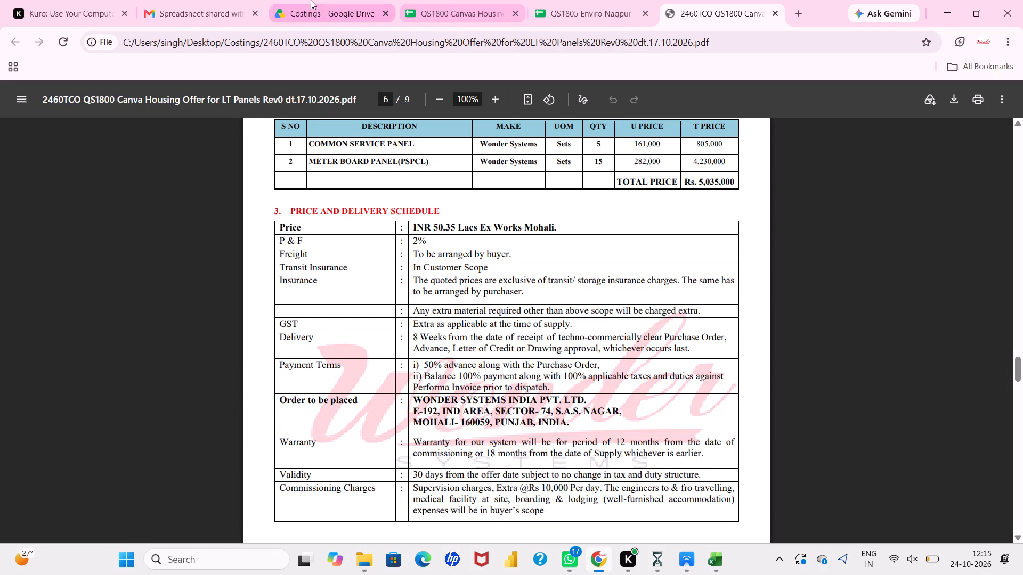
left_click(311, 0)
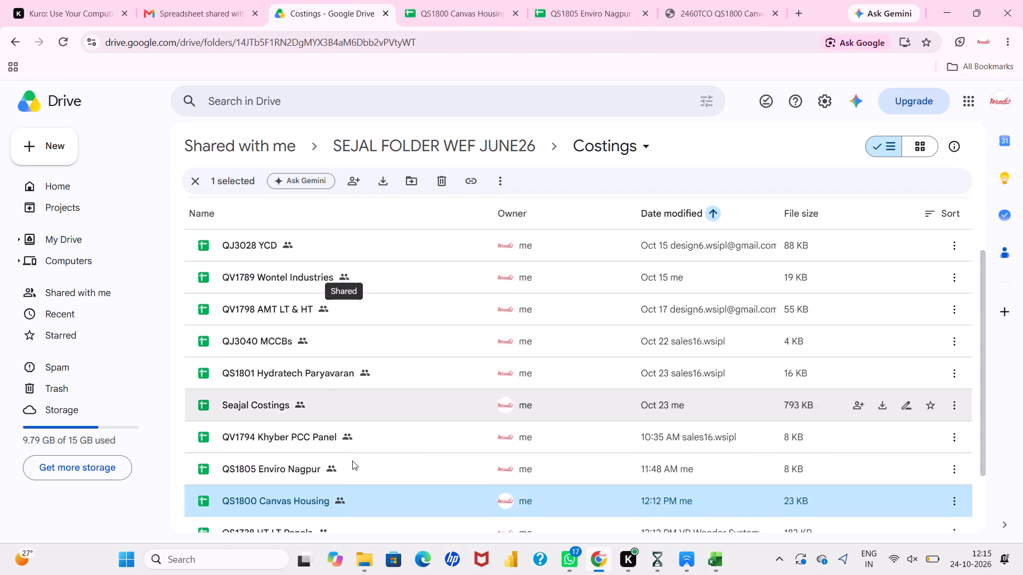
scroll(352, 461, "down", 1)
double_click(347, 475)
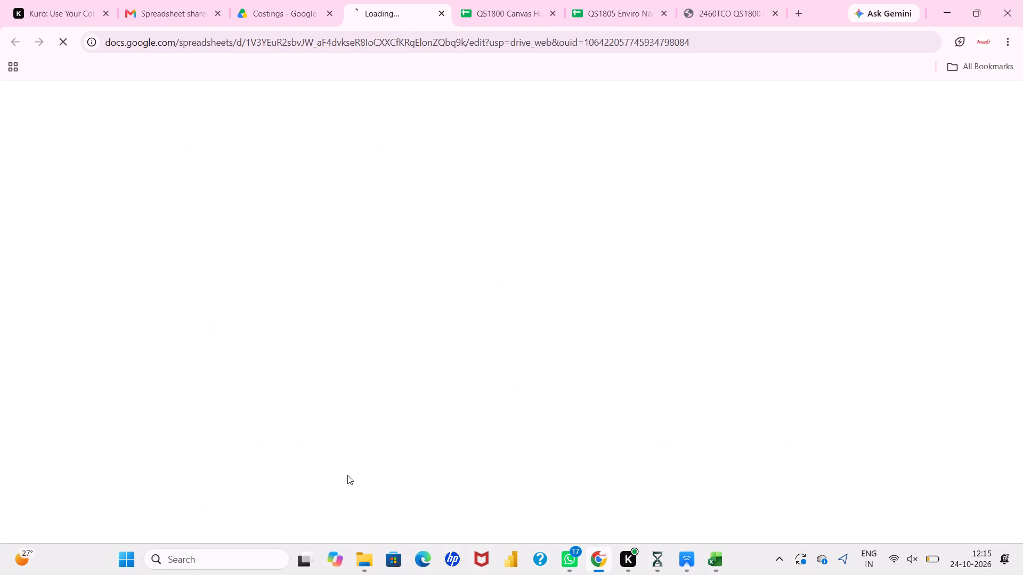
scroll(389, 369, "down", 3)
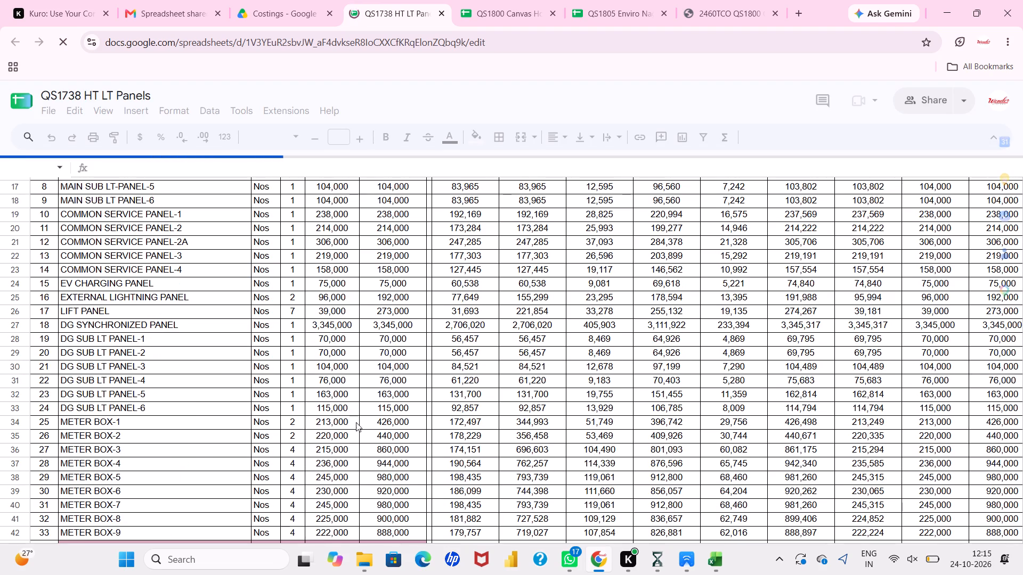
left_click(254, 536)
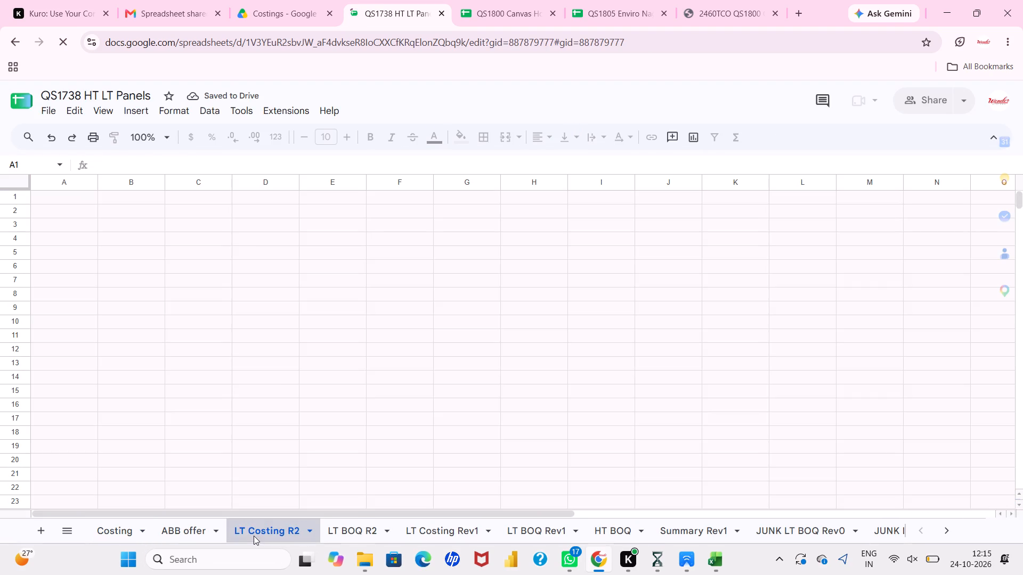
scroll(277, 385, "down", 9)
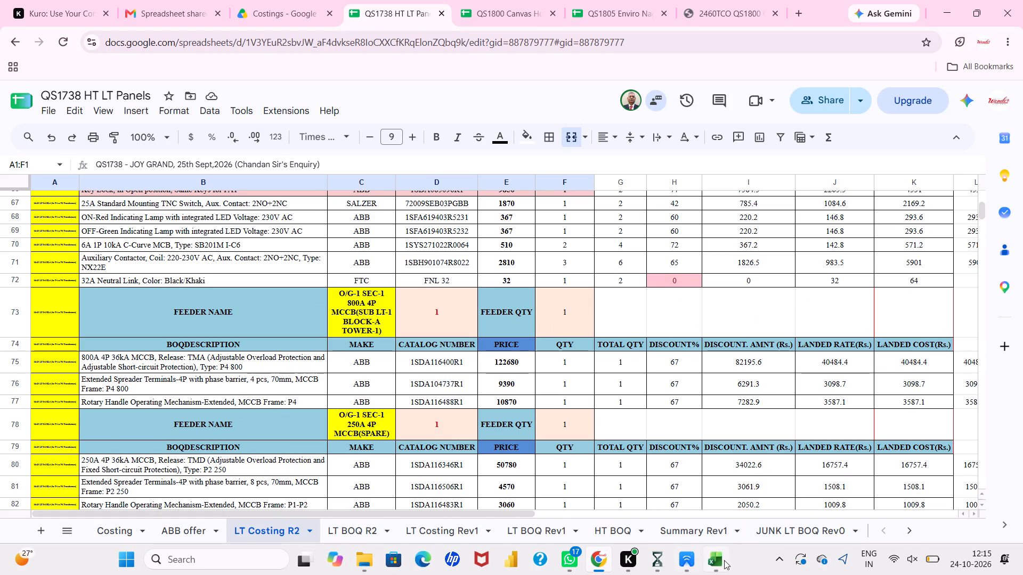
Return to Excel, confirm the pole selection, and filter the MCCBs to 50 kA fault level and both TMA releases.
left_click(724, 560)
left_click(502, 365)
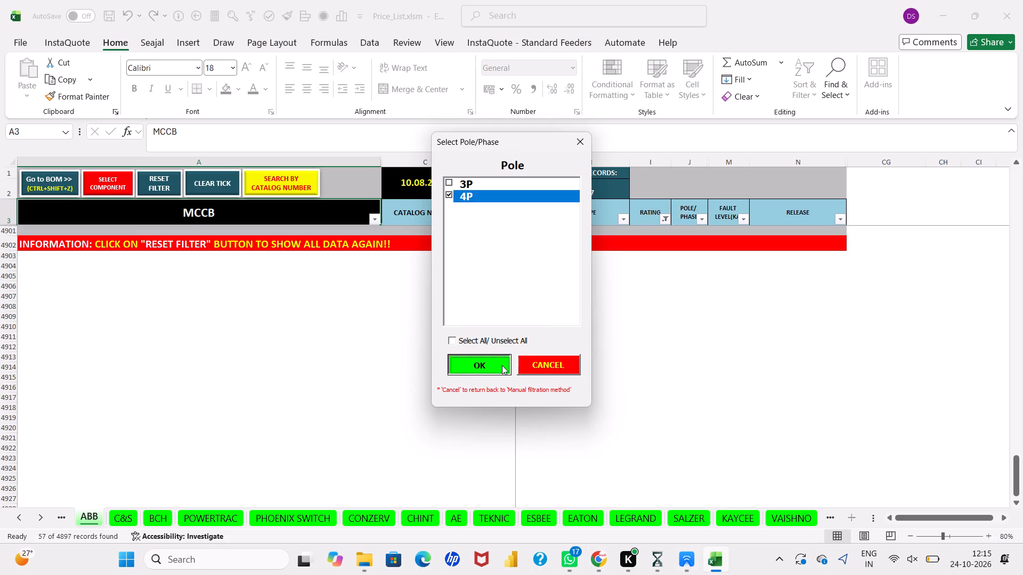
left_click(460, 207)
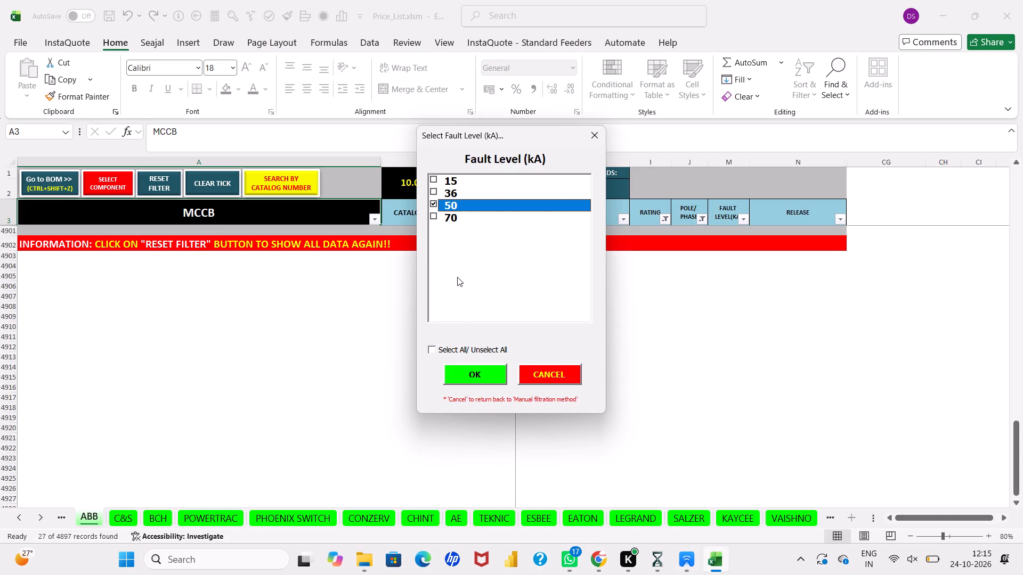
left_click(462, 375)
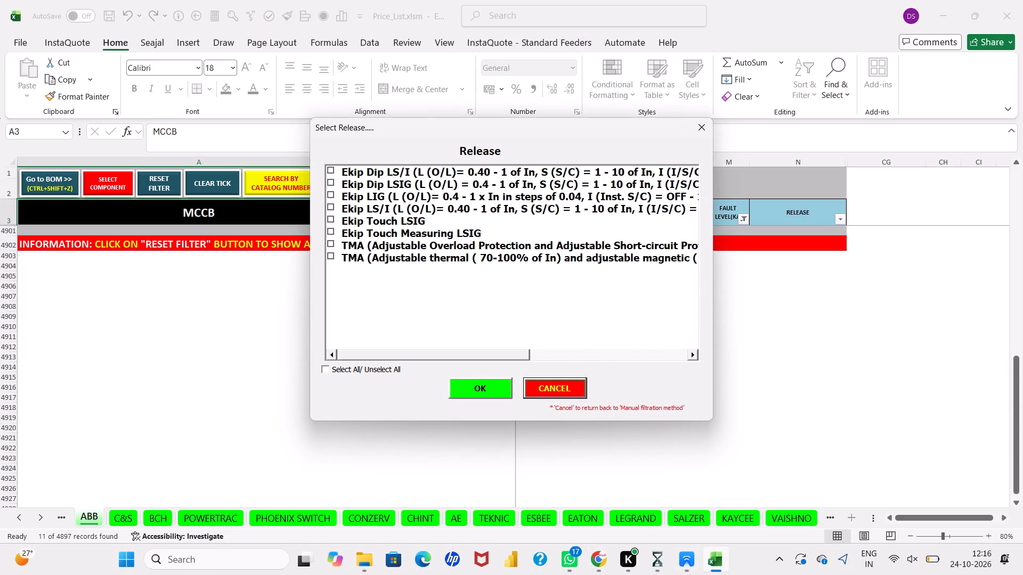
scroll(254, 397, "up", 2)
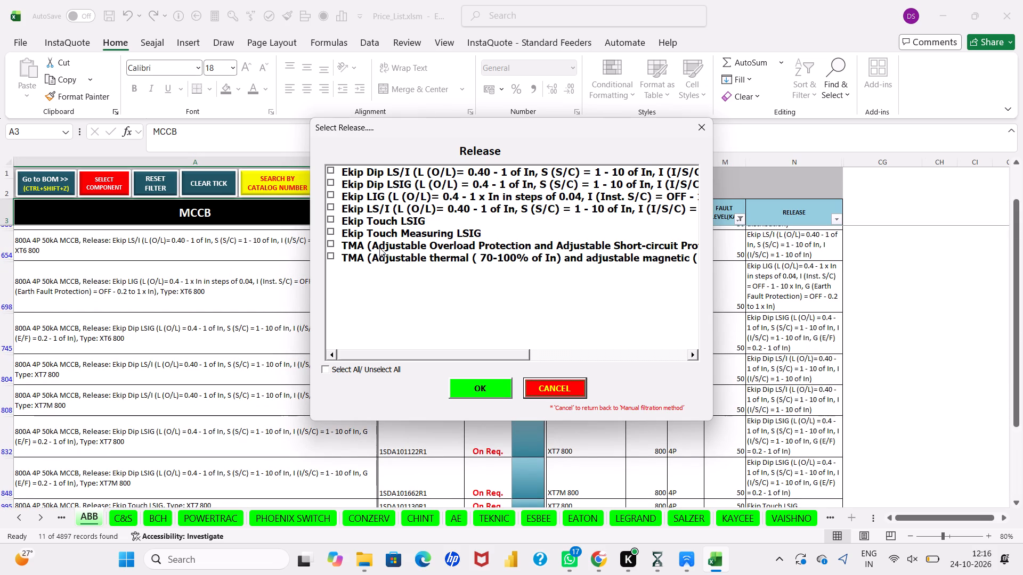
left_click(379, 248)
left_click(385, 258)
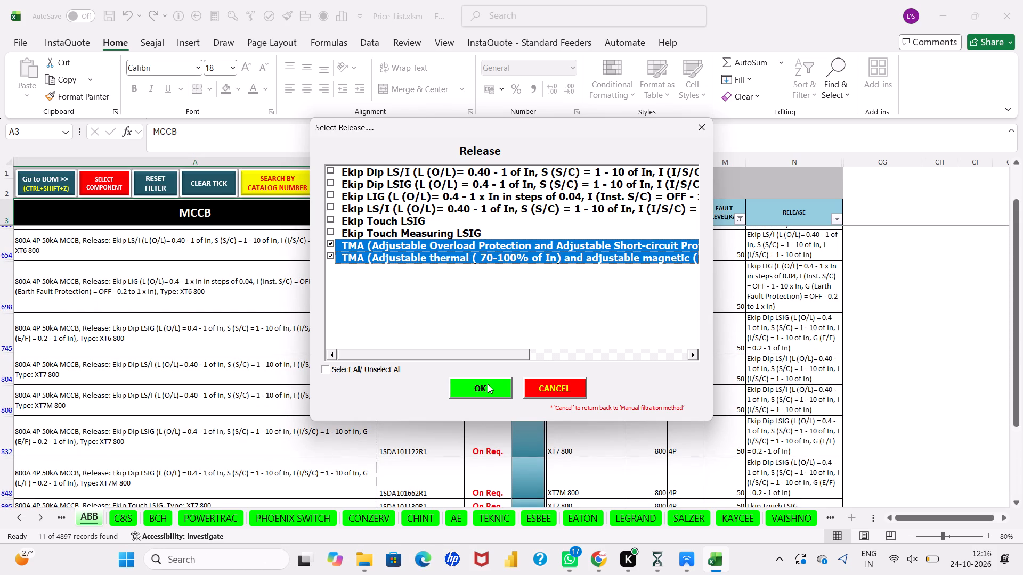
left_click(488, 384)
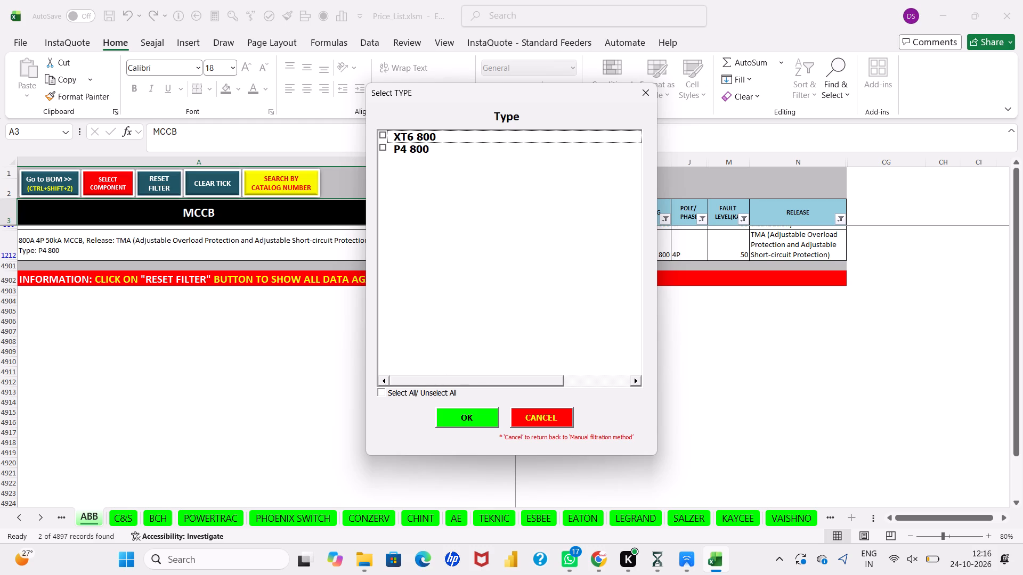
Filter the ABB MCCBs to type P4 800 and add the 800A 4P 50kA MCCB to the BOM.
scroll(317, 361, "up", 1)
left_click(424, 151)
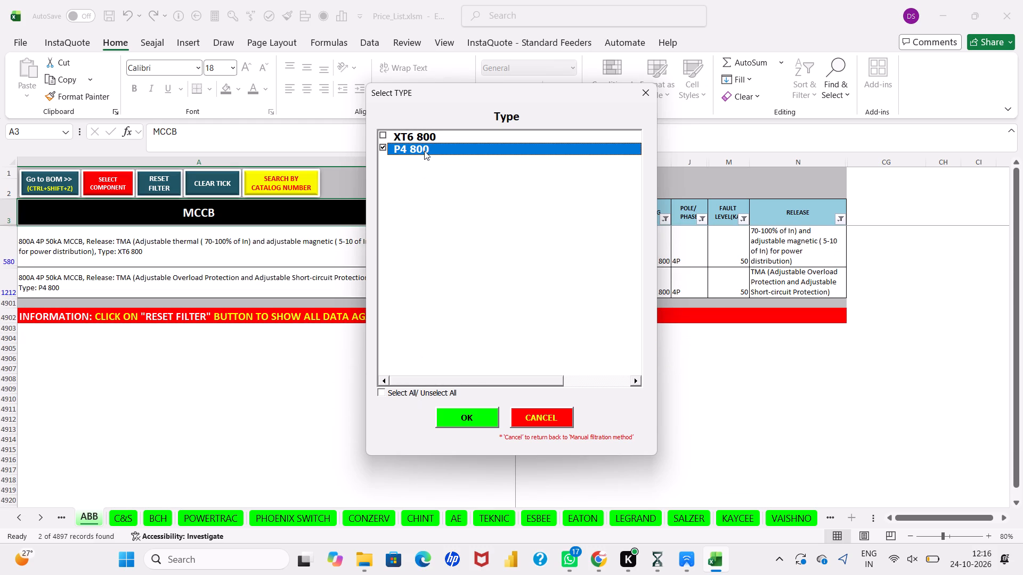
left_click(464, 427)
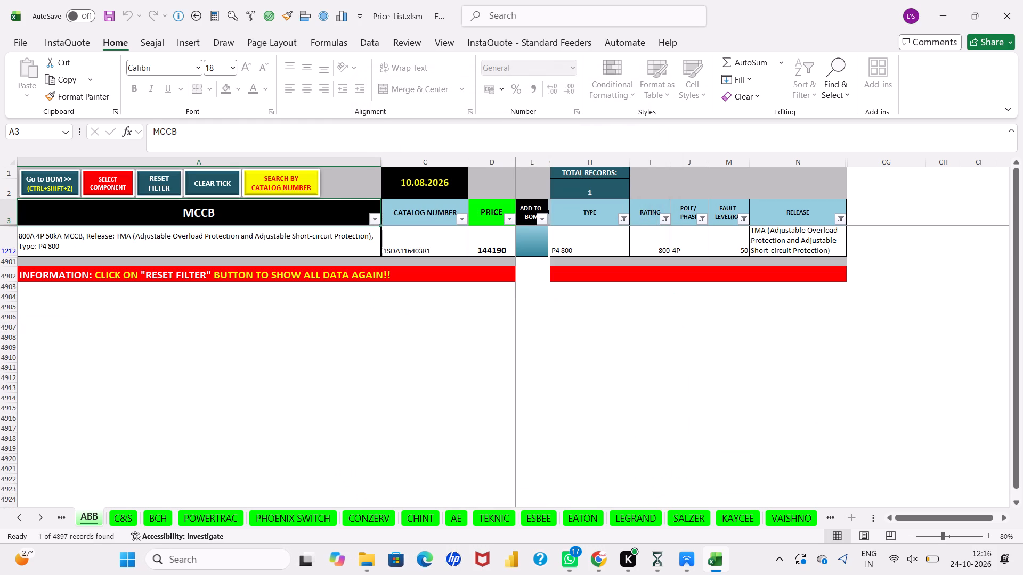
double_click(525, 236)
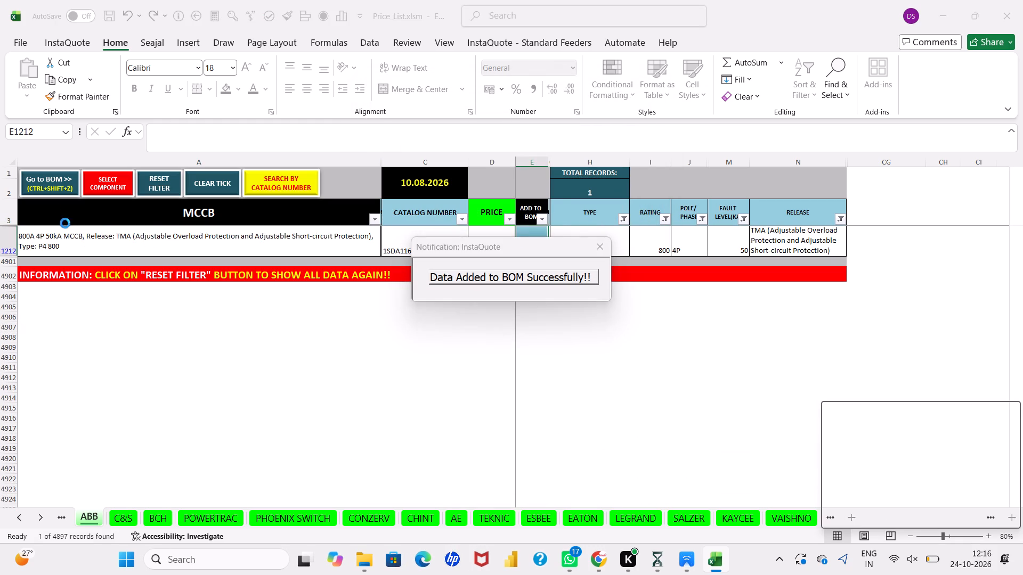
Return to the BOM sheet and save a backup of the ongoing project.
left_click(47, 194)
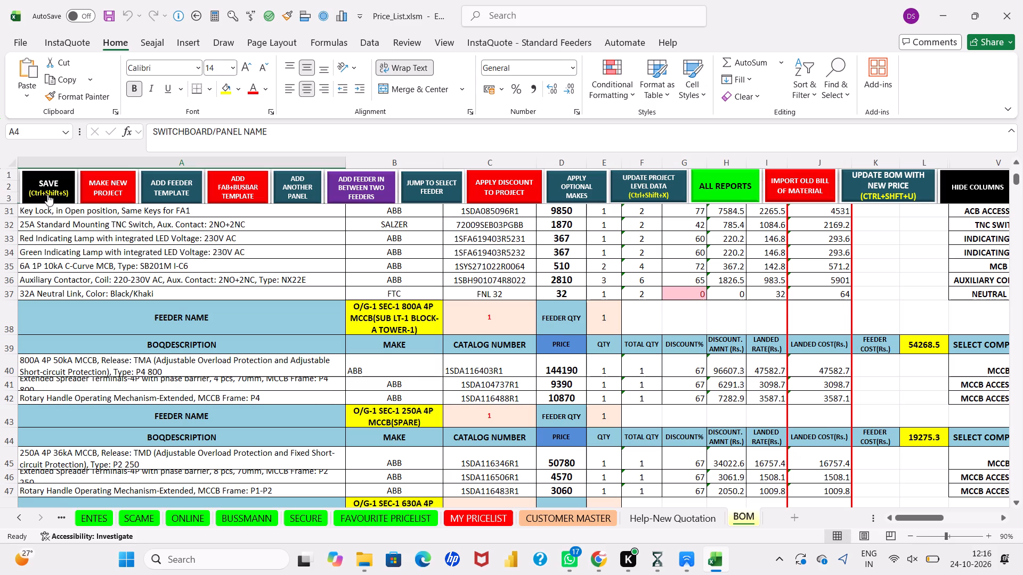
left_click(47, 194)
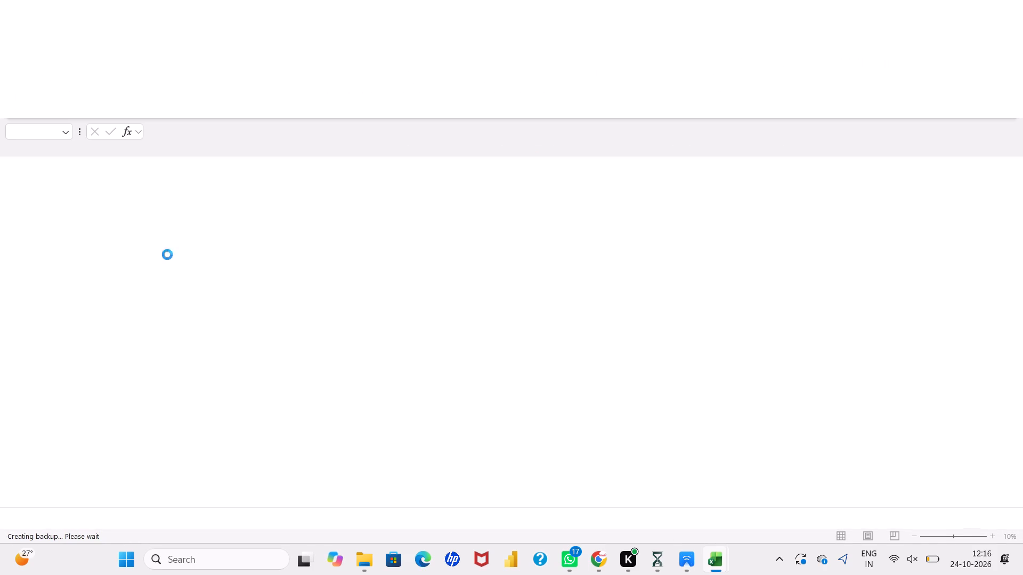
left_click(586, 349)
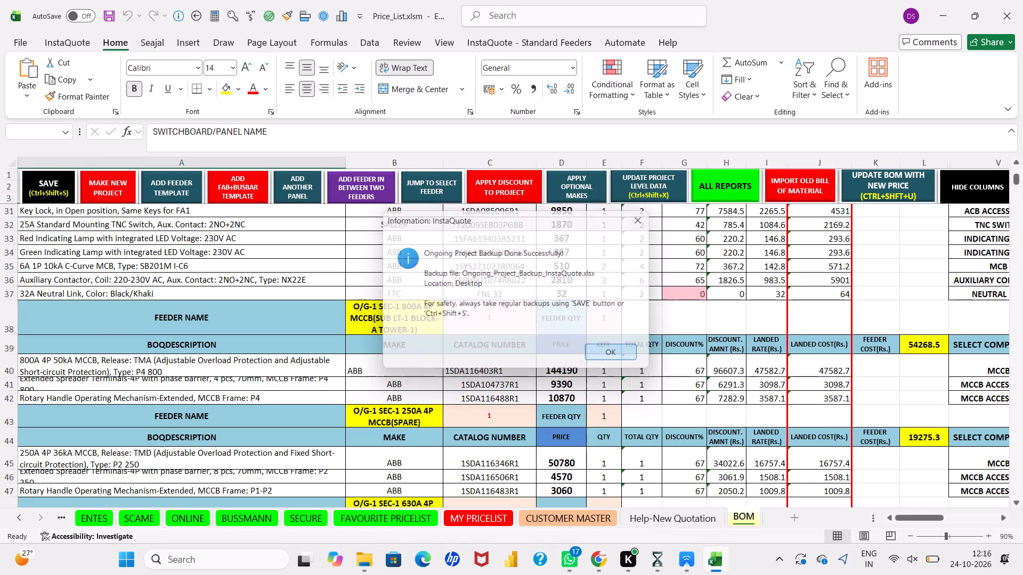
Copy the 50kA MCCB's description, make, catalog number and price, and paste them over the 36kA MCCB in row 75 of Chrome's LT Costing R2 sheet.
left_click_drag(307, 368, 563, 369)
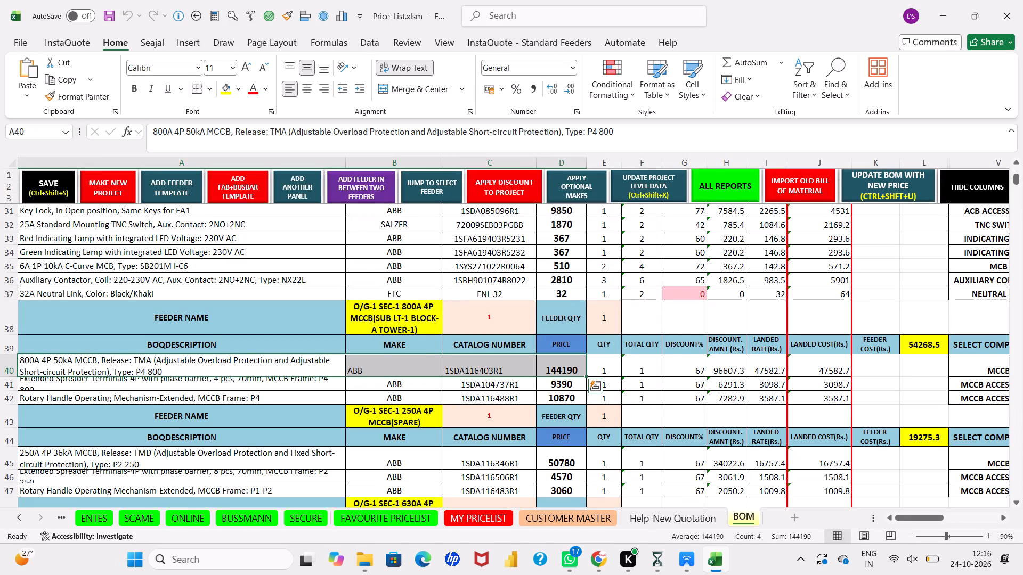
key("ctrl+c")
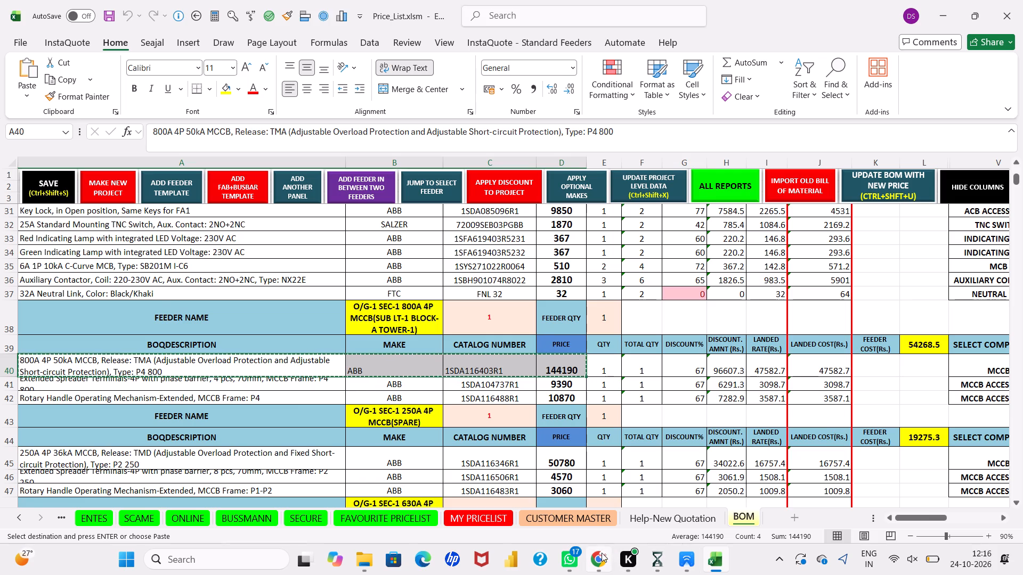
left_click(602, 553)
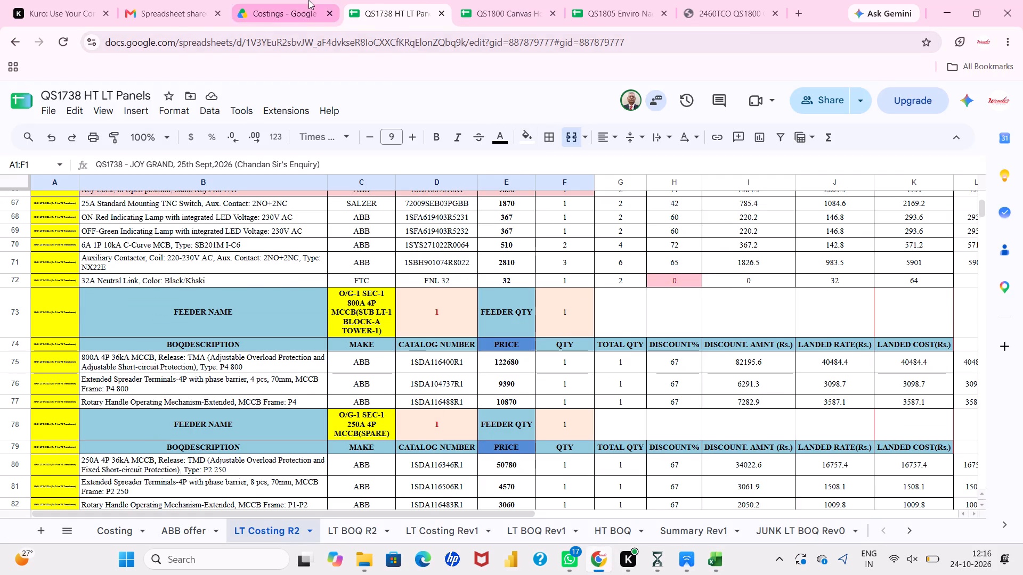
double_click(308, 0)
left_click(436, 0)
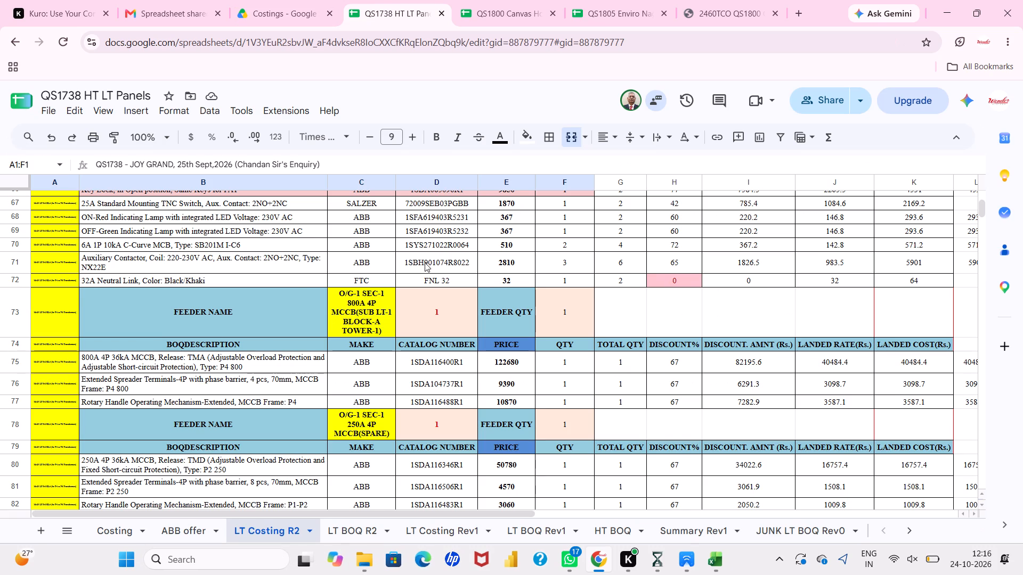
scroll(368, 314, "up", 1)
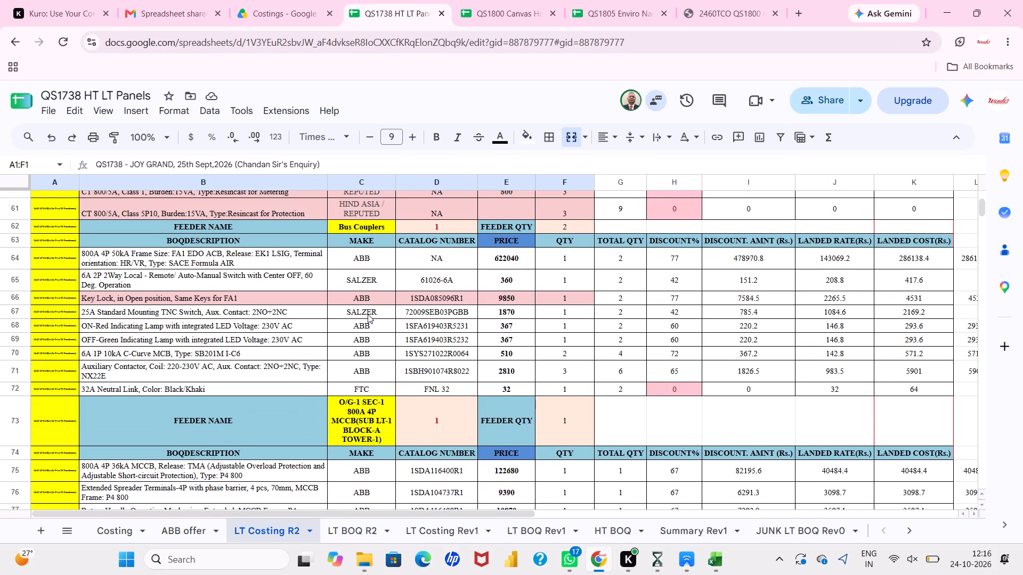
scroll(368, 314, "down", 1)
left_click(302, 433)
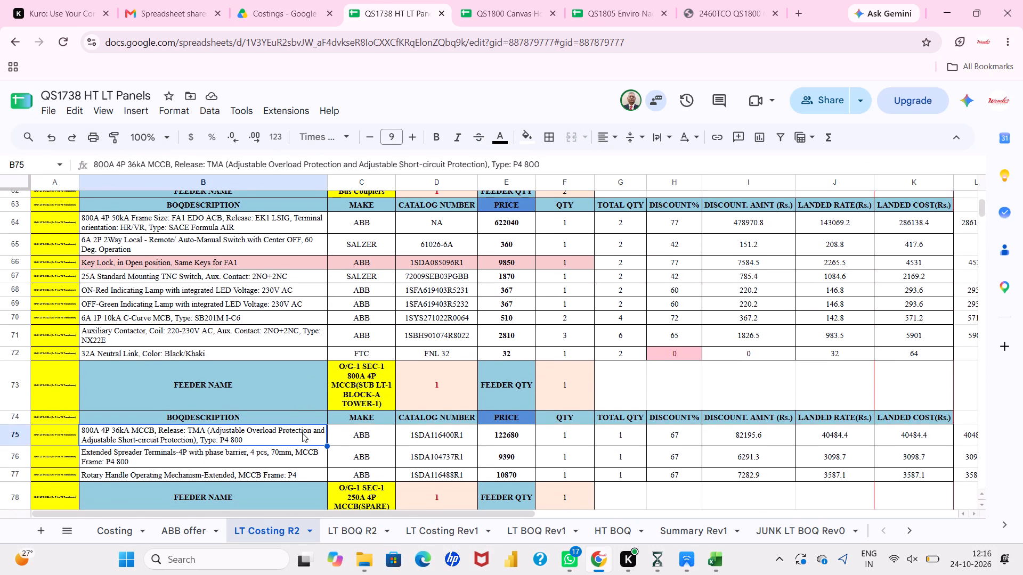
key("ctrl+v")
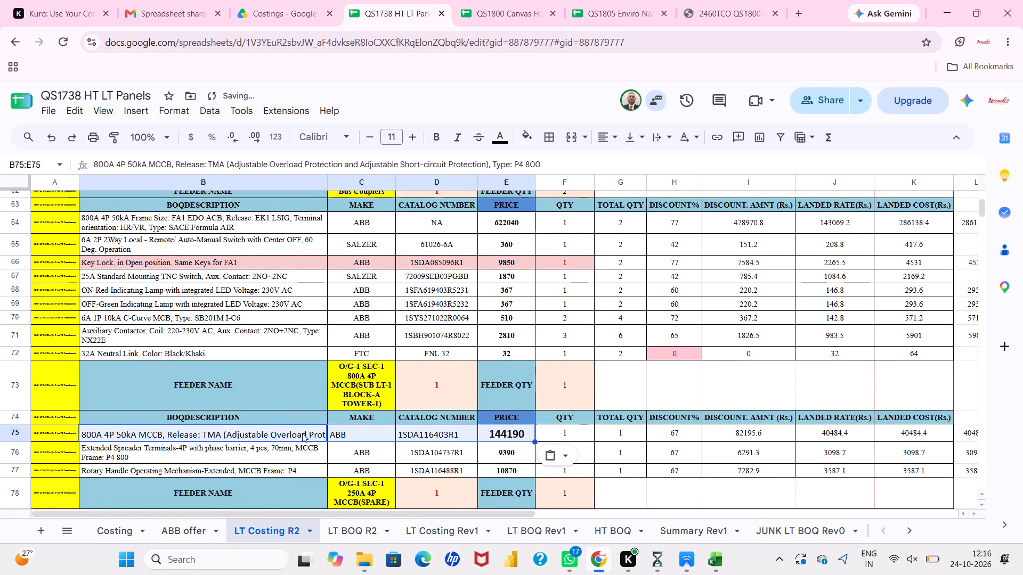
Set the pasted MCCB cells in row 75 to Times New Roman, size 9.
left_click(352, 134)
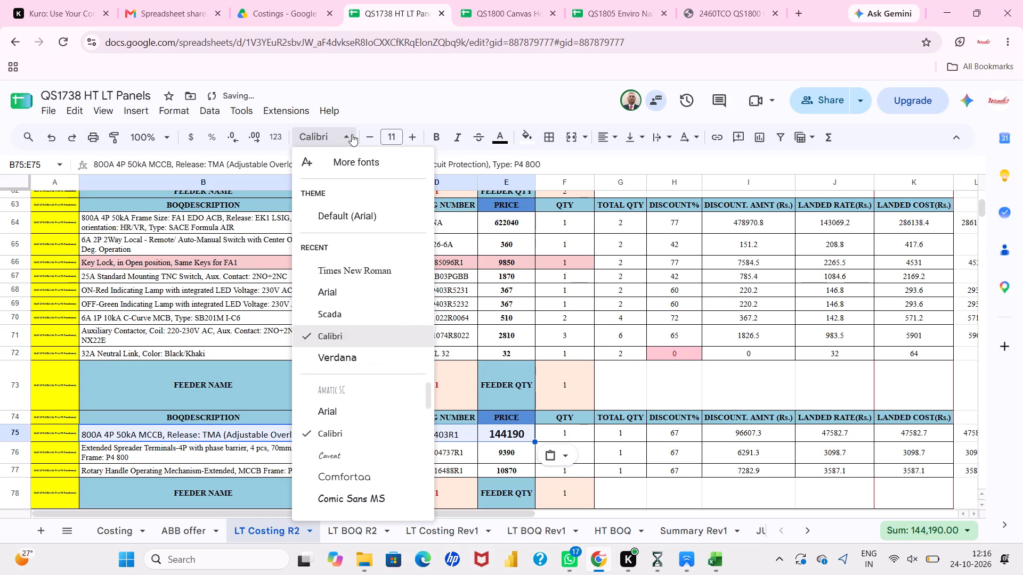
left_click(358, 259)
left_click(371, 144)
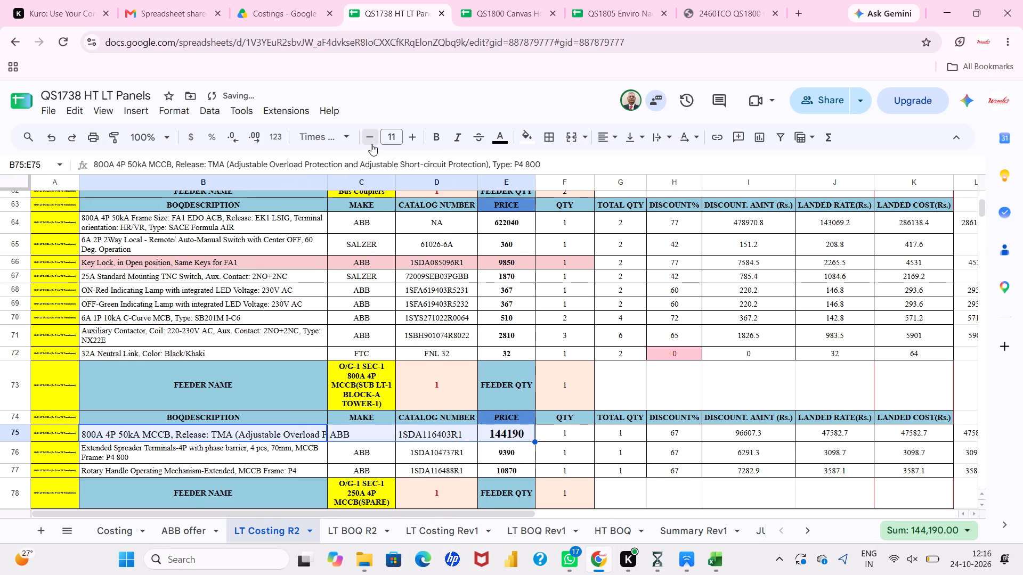
left_click(371, 144)
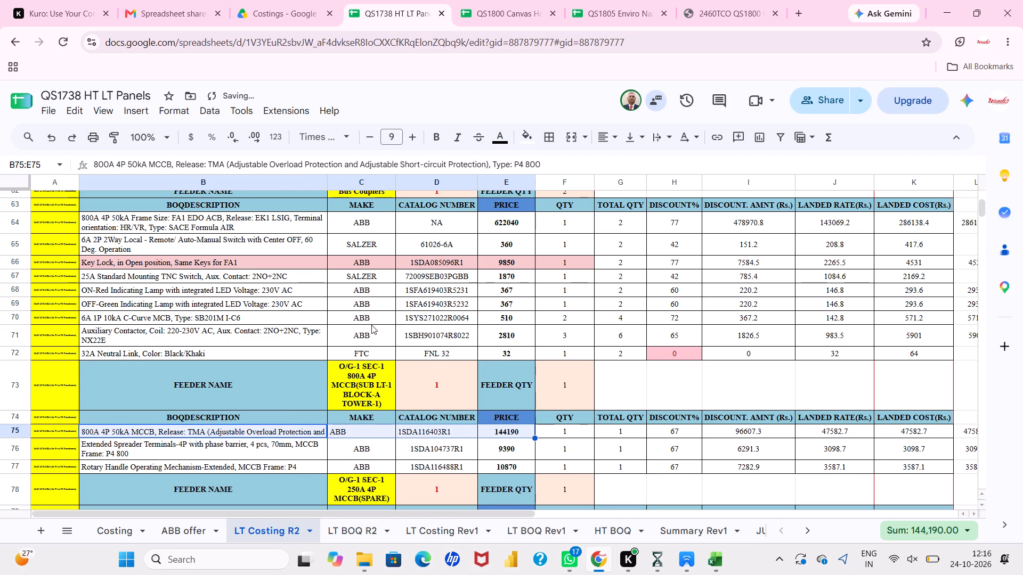
Centre the make and catalog number cells of the 800A MCCB in row 75 horizontally.
left_click_drag(378, 429, 441, 424)
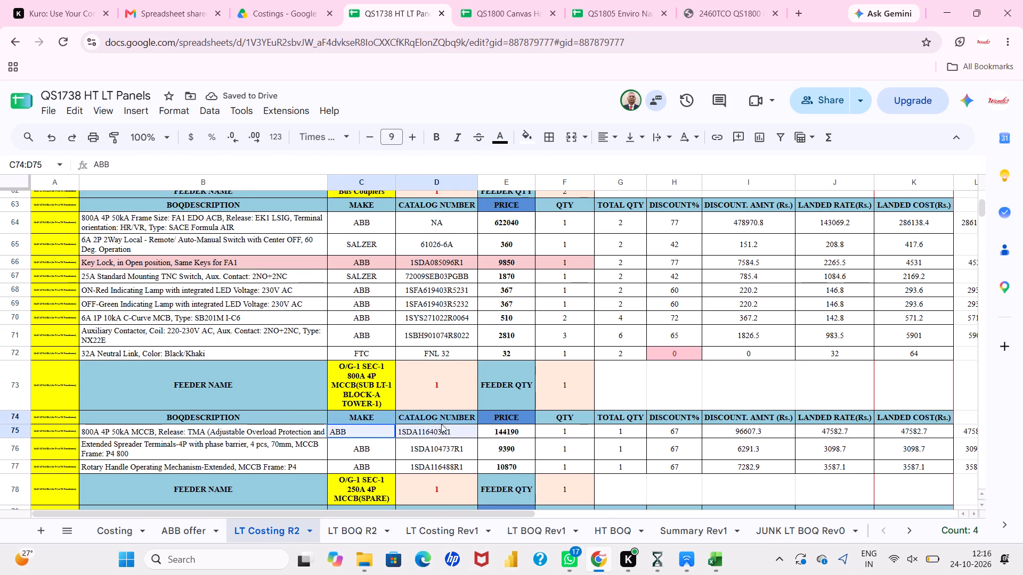
left_click_drag(441, 424, 448, 425)
left_click(611, 138)
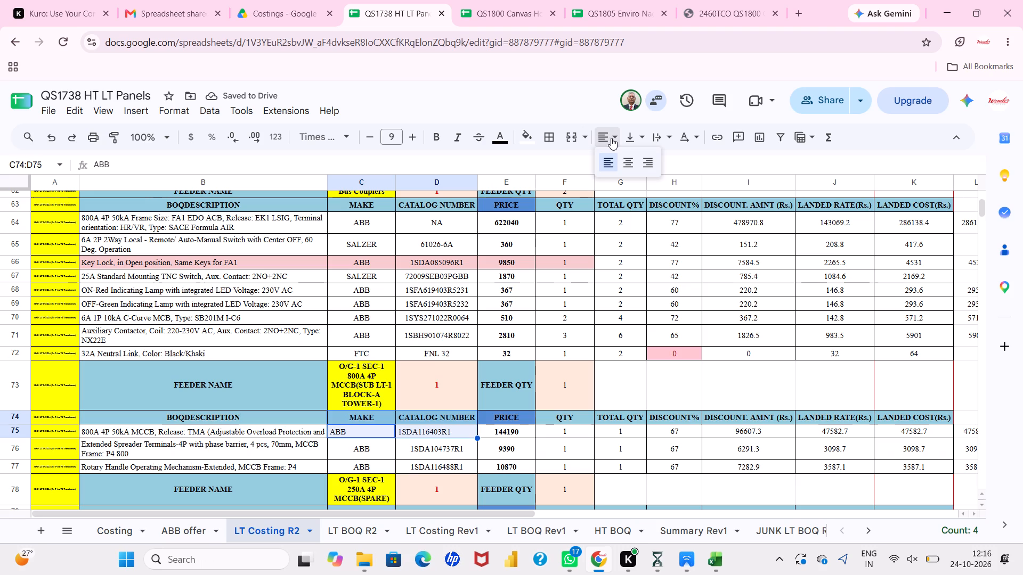
left_click_drag(622, 150, 625, 157)
left_click(625, 157)
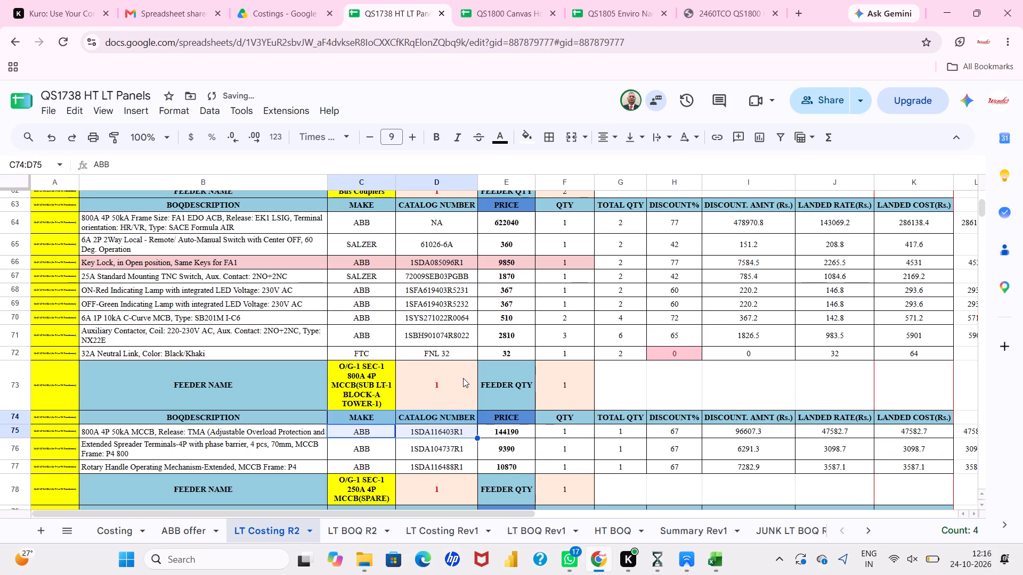
left_click(463, 378)
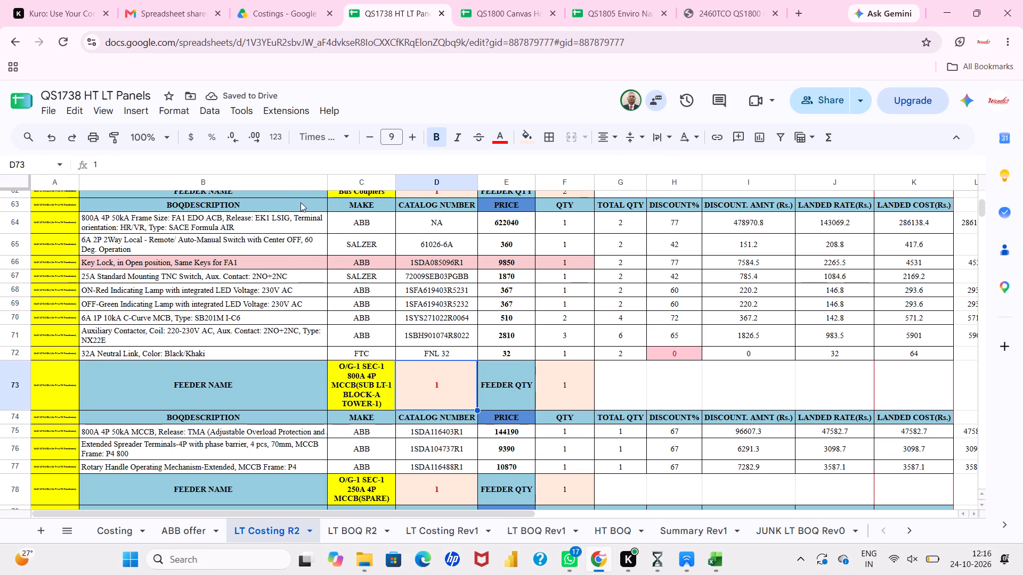
Apply text wrapping to the whole BOQ description column B.
left_click(295, 187)
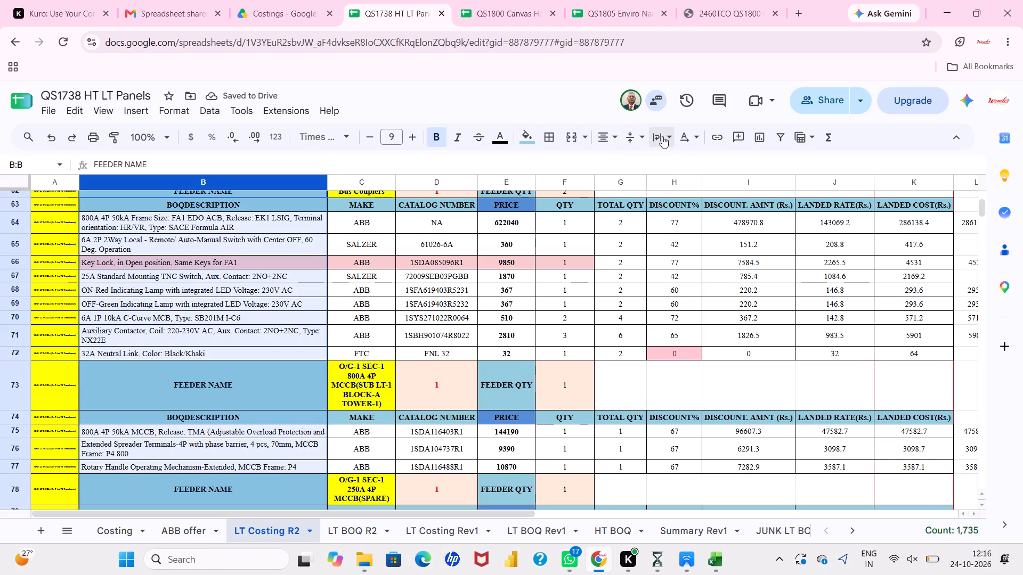
left_click(662, 136)
left_click(677, 168)
Copy the formatted 50kA MCCB cells B75:E75 and paste them over the 36kA MCCB in row 101, feeder O/G-3 SEC-3 SUB LT-4.
left_click(273, 439)
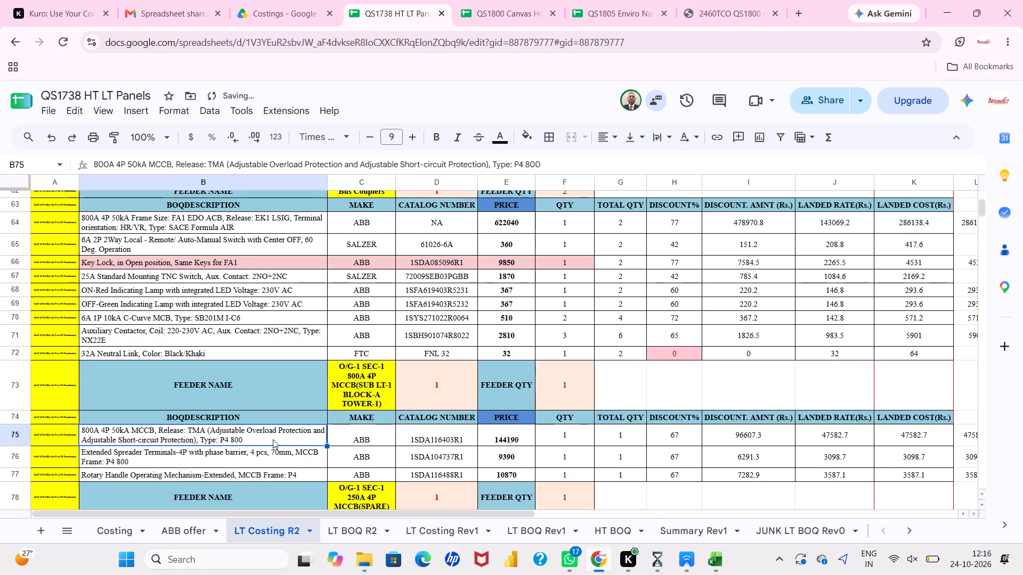
left_click_drag(273, 439, 492, 433)
key("ctrl+c")
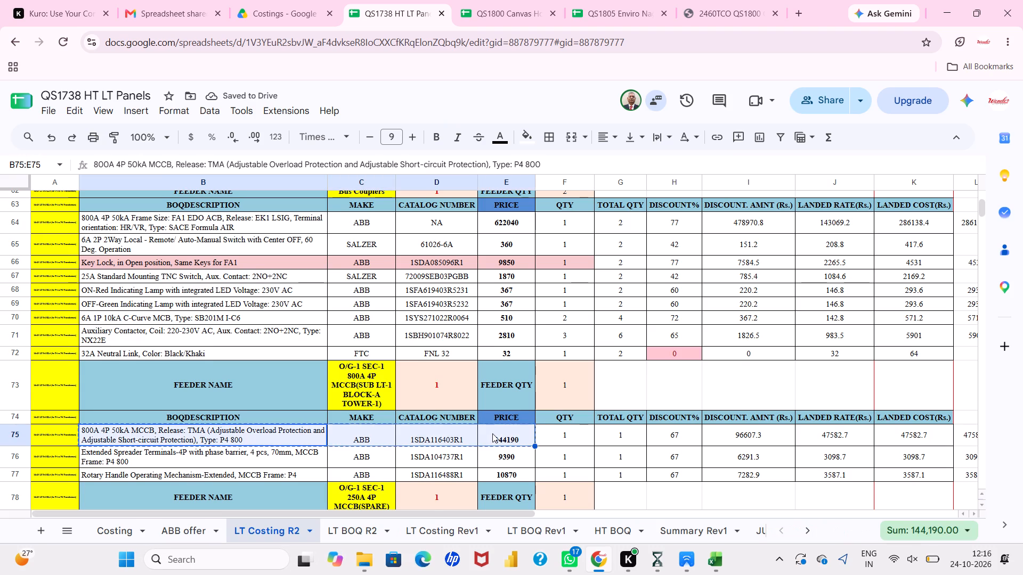
scroll(492, 433, "down", 3)
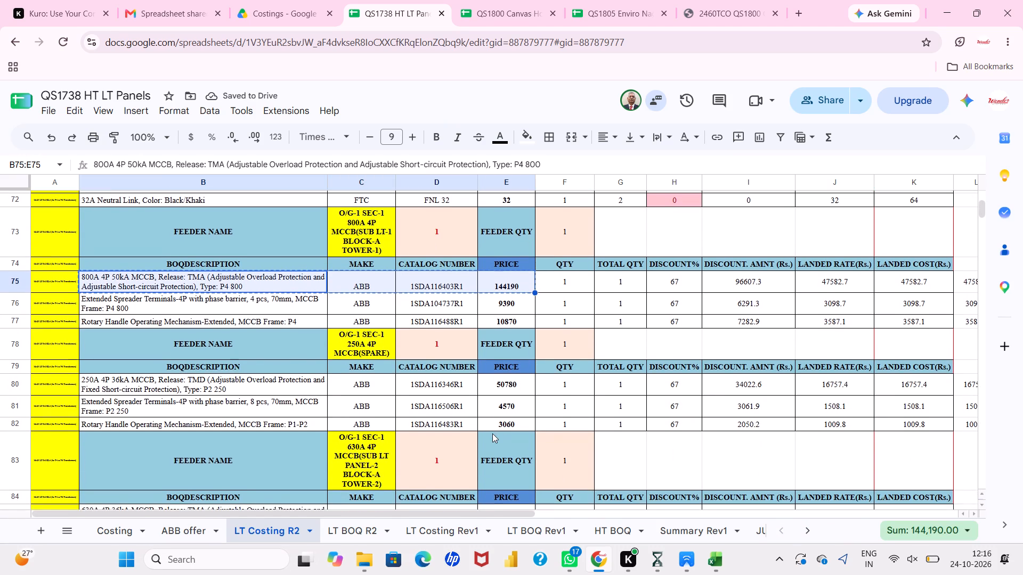
scroll(492, 433, "down", 3)
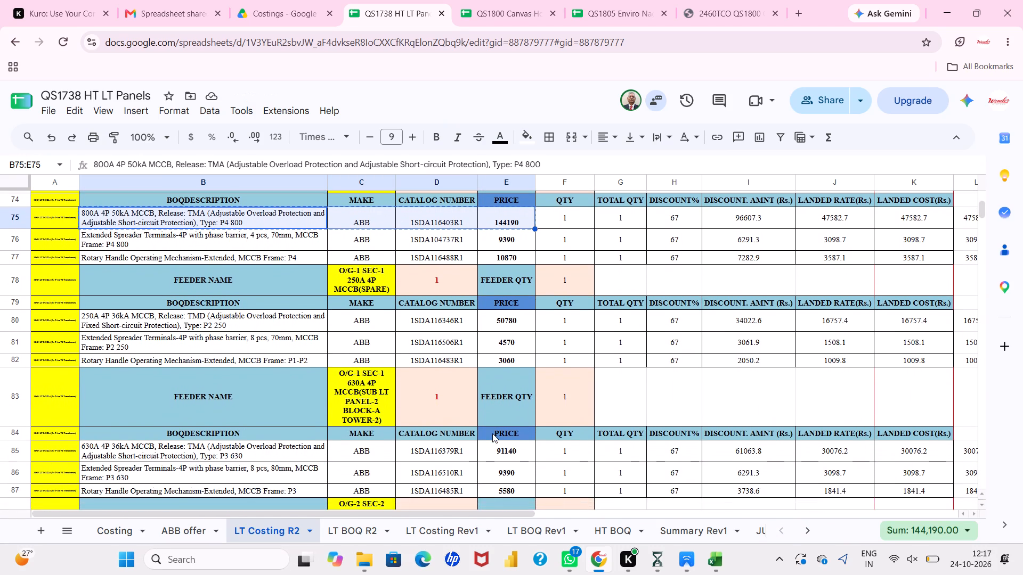
scroll(492, 433, "down", 4)
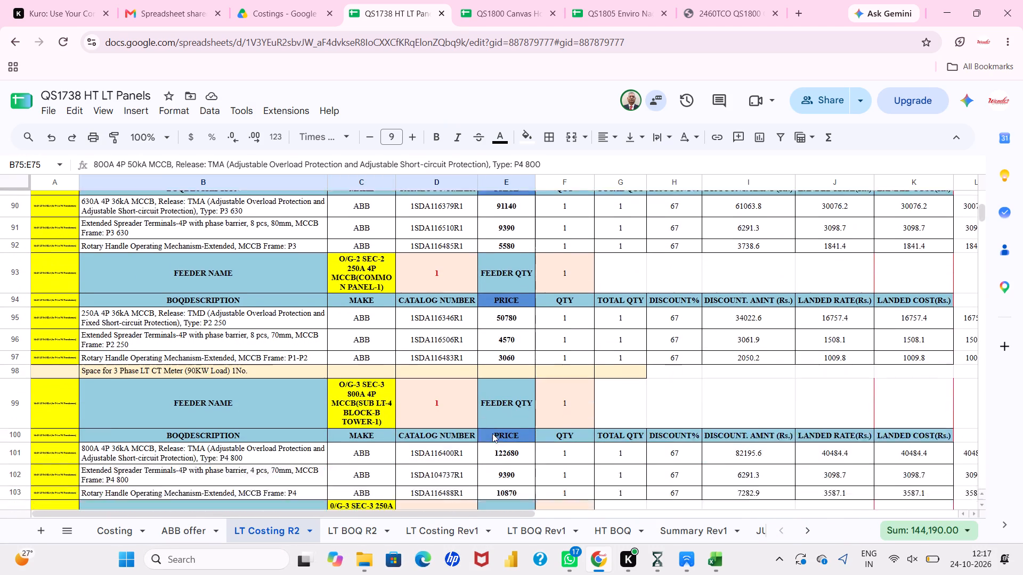
scroll(492, 433, "down", 1)
left_click(311, 413)
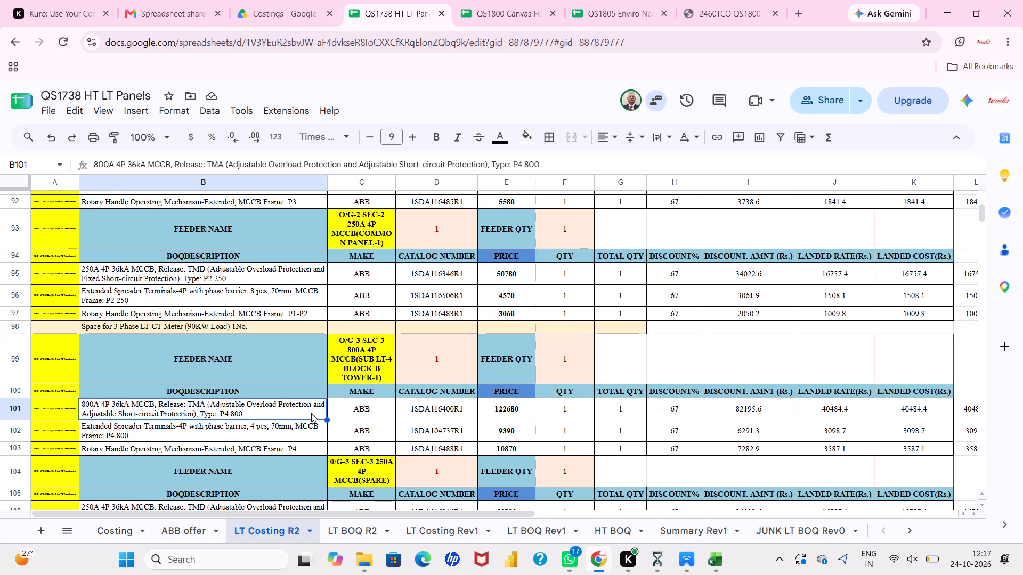
left_click(306, 412)
key("ctrl+v")
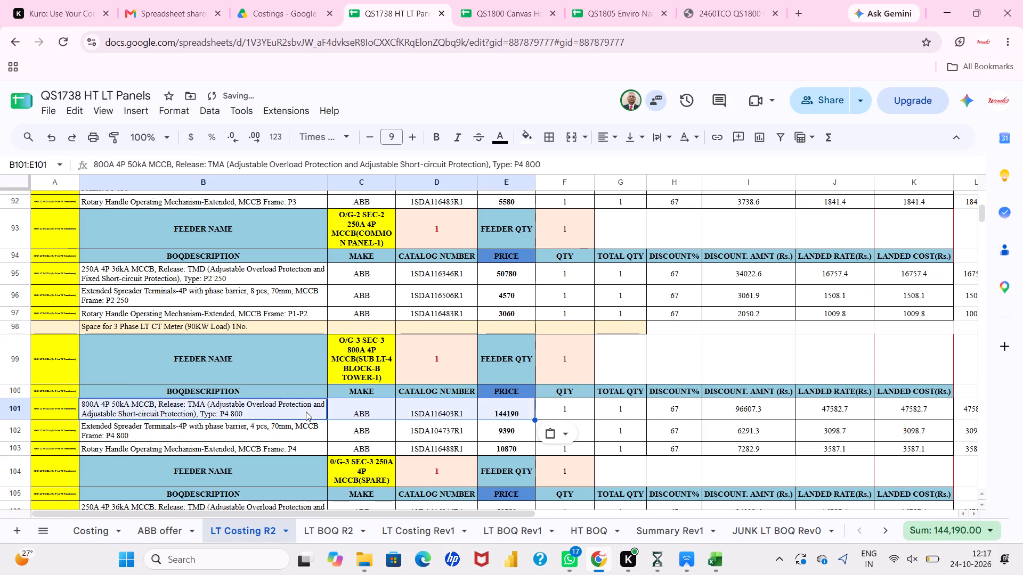
Paste the copied 50kA MCCB entry over the 36kA MCCB in row 132, the incomer of MAIN PCC PANEL-2.
scroll(306, 412, "down", 2)
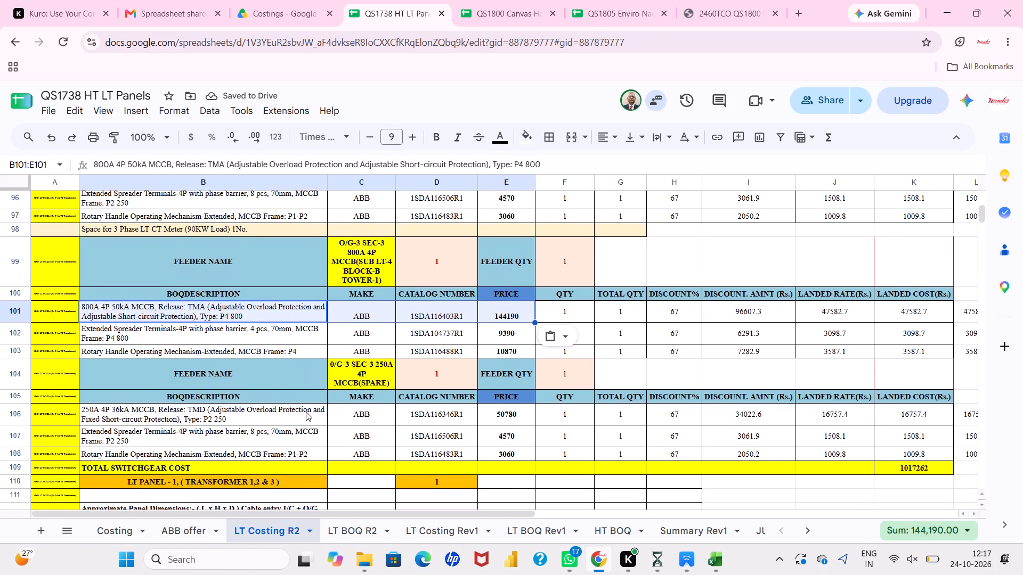
scroll(306, 412, "down", 3)
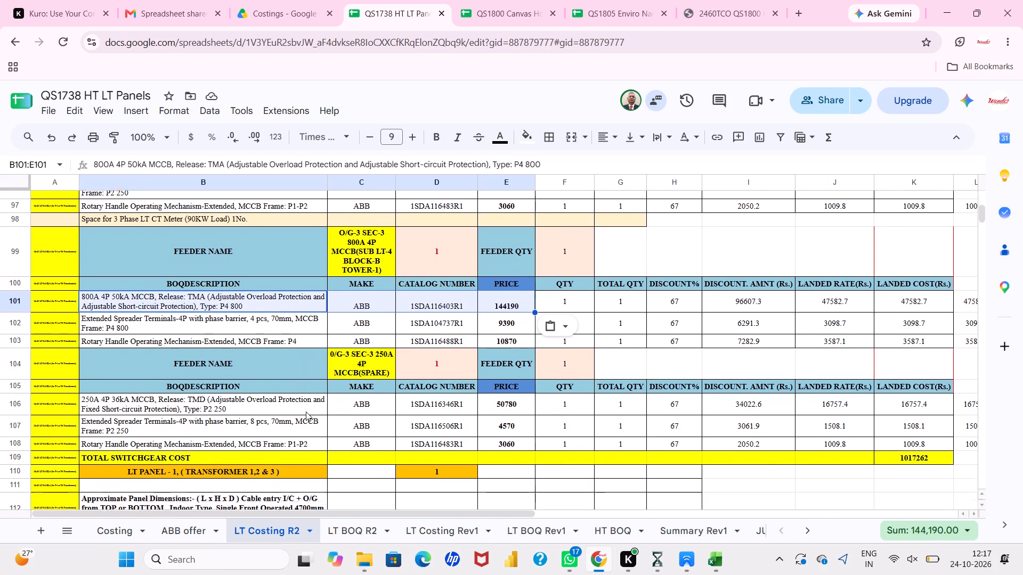
scroll(306, 412, "down", 4)
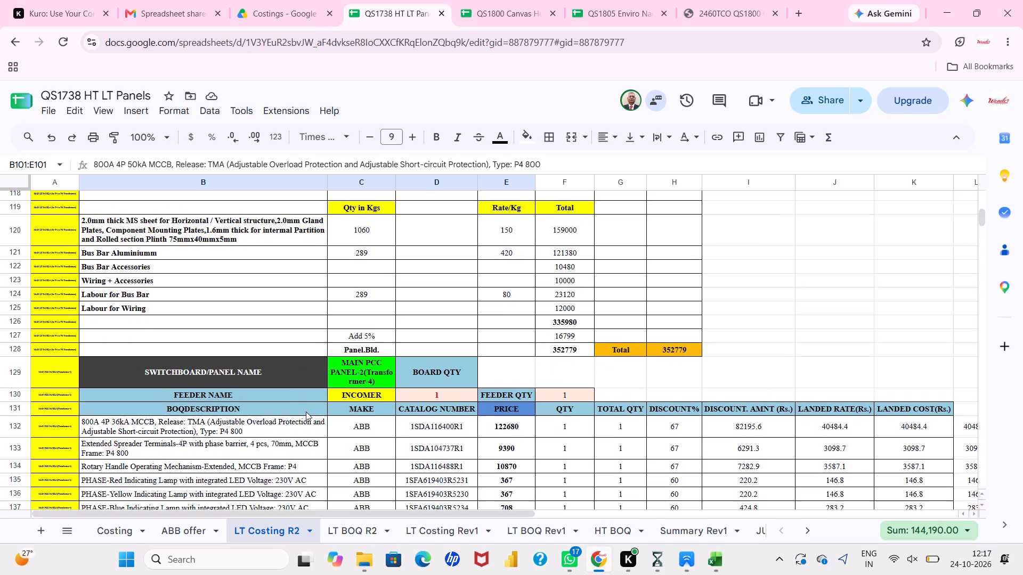
scroll(306, 412, "down", 1)
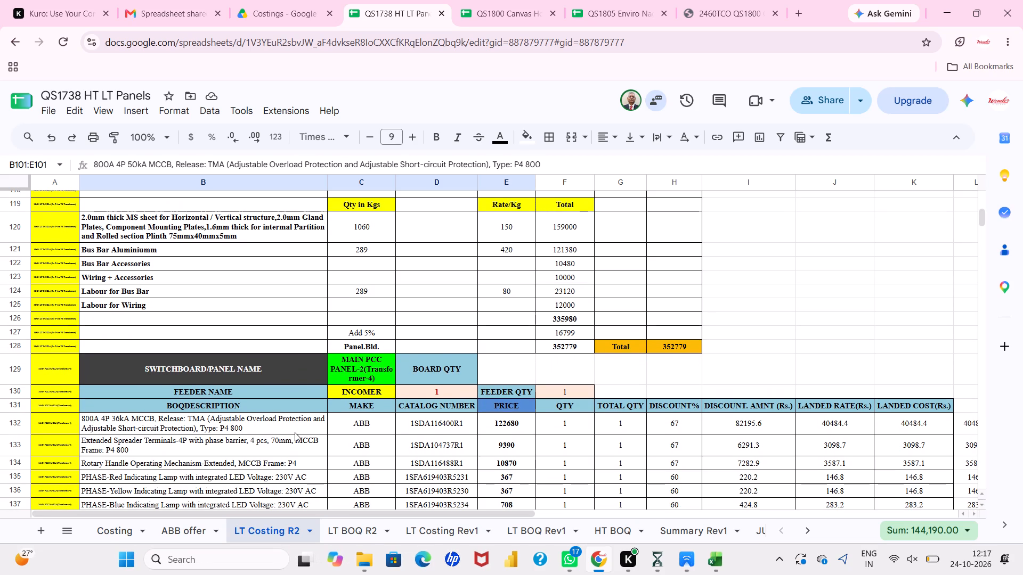
left_click(295, 432)
key("ctrl+v")
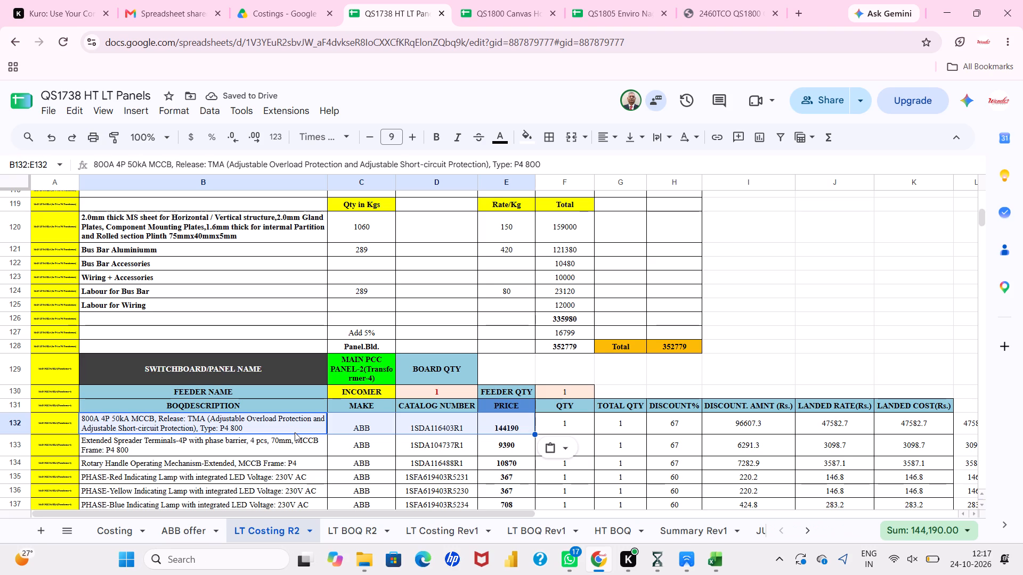
Paste the copied 50kA MCCB entry over the 36kA MCCB in row 143, feeder O/G 800A 4P SUB LT-5 BLOCK-B TOWER-2.
scroll(295, 432, "down", 3)
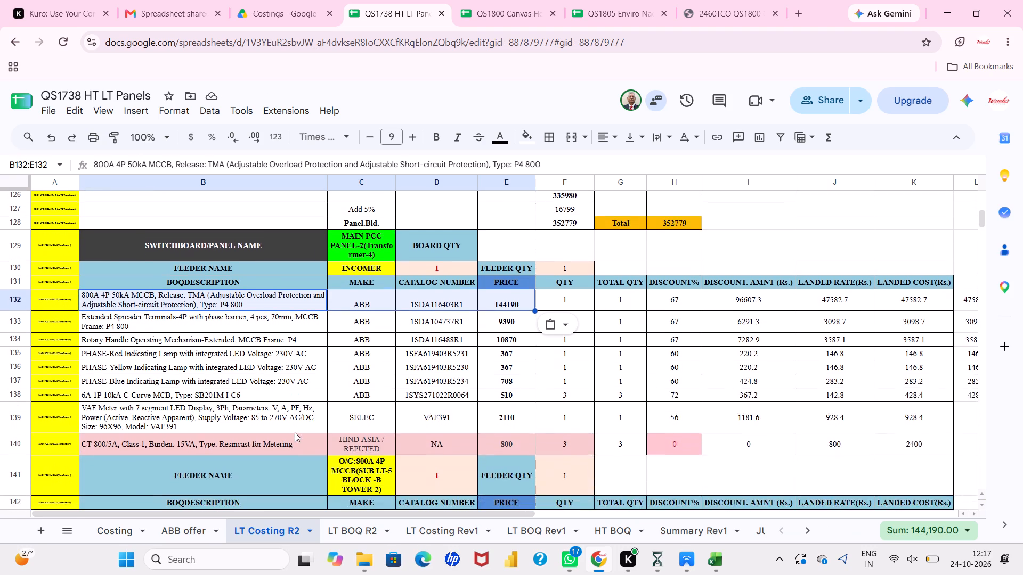
scroll(295, 432, "down", 1)
left_click(278, 446)
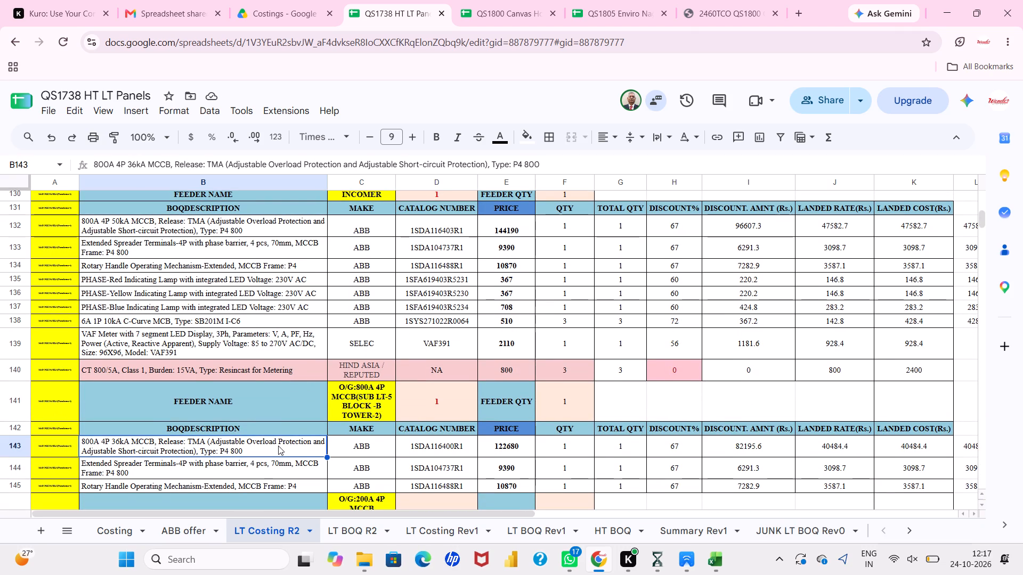
key("ctrl+v")
Check the following LT Costing R2 feeders, including row 217 in MAIN LT PANEL-3, for any remaining 800A 4P 36kA MCCBs.
scroll(278, 446, "down", 1)
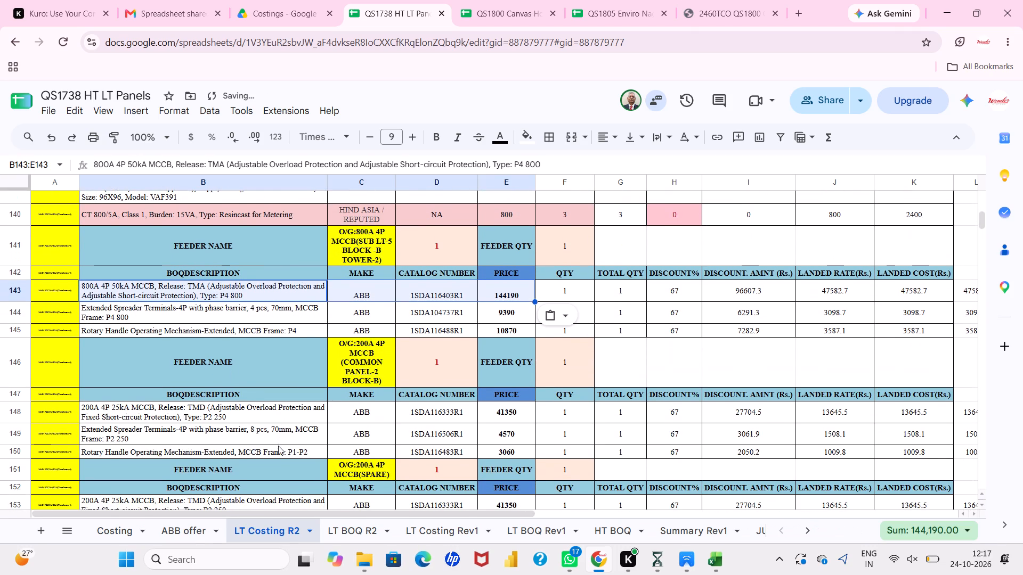
scroll(278, 446, "down", 2)
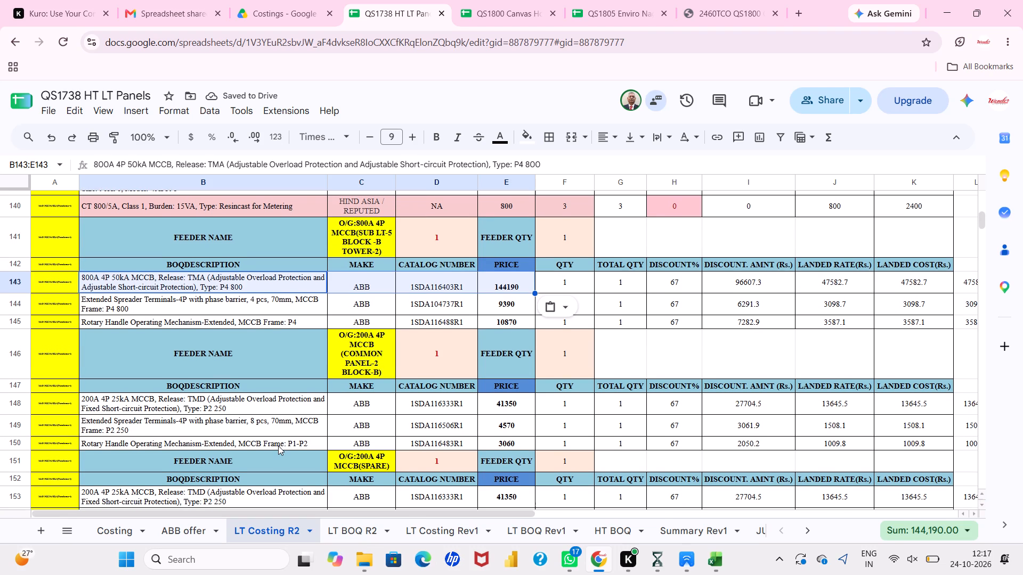
scroll(278, 446, "down", 2)
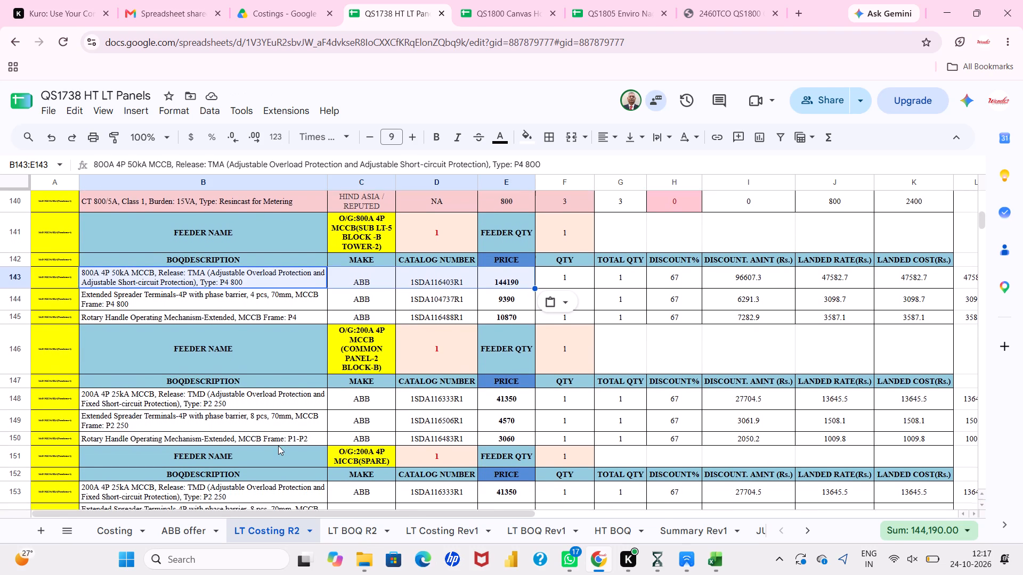
scroll(278, 446, "down", 3)
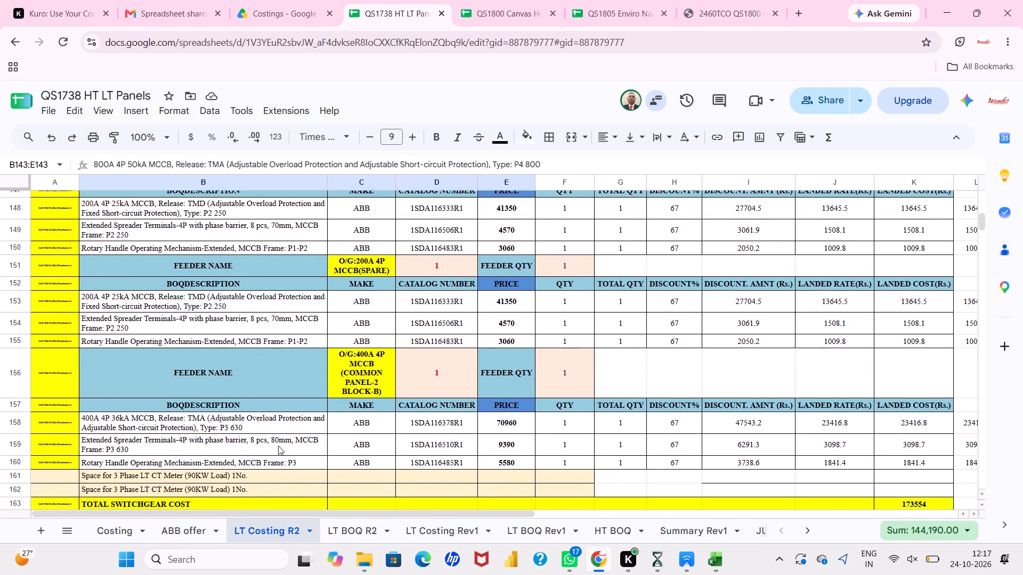
scroll(278, 446, "down", 3)
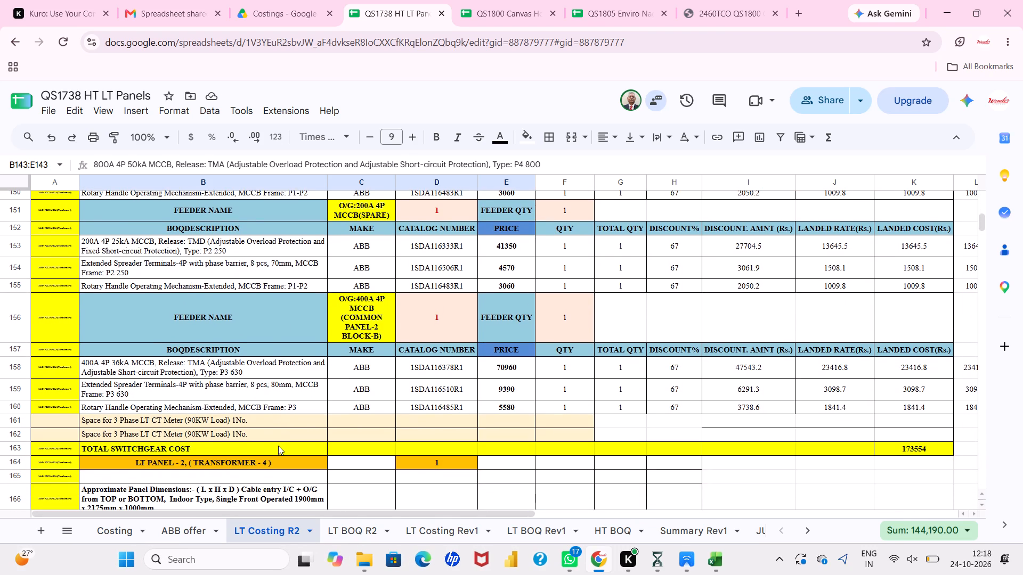
scroll(278, 446, "down", 5)
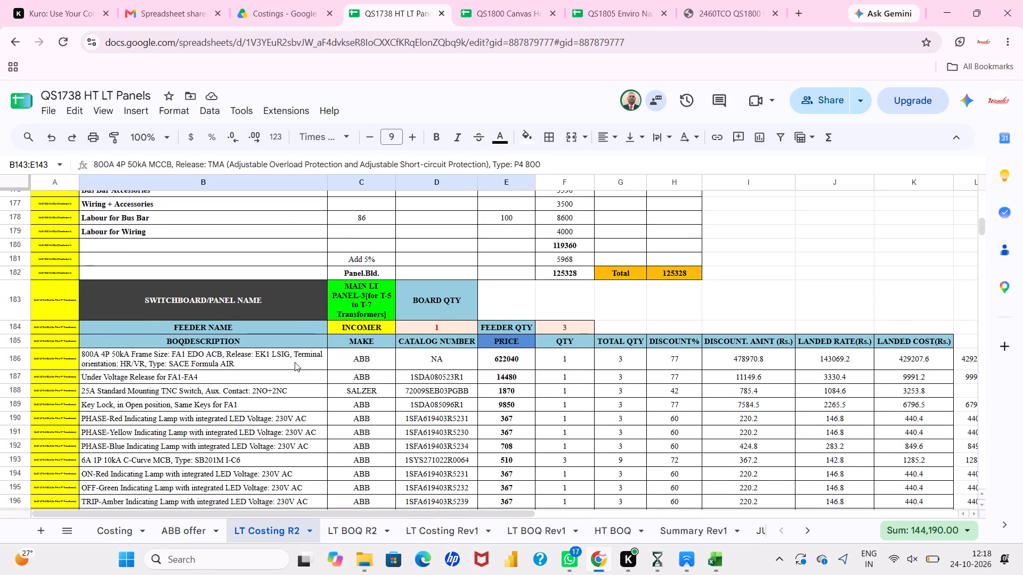
scroll(295, 362, "down", 4)
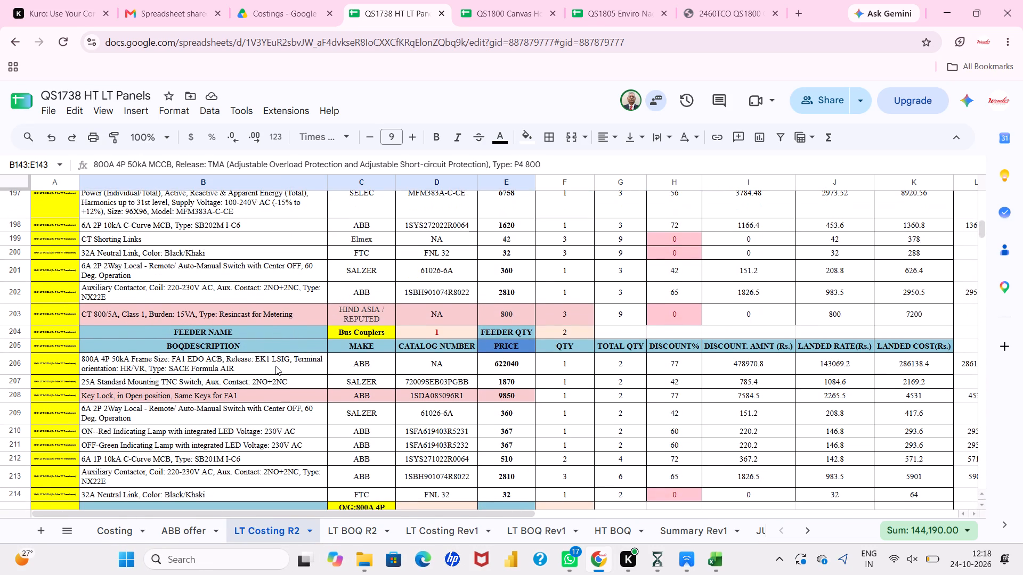
left_click(275, 366)
scroll(275, 366, "down", 3)
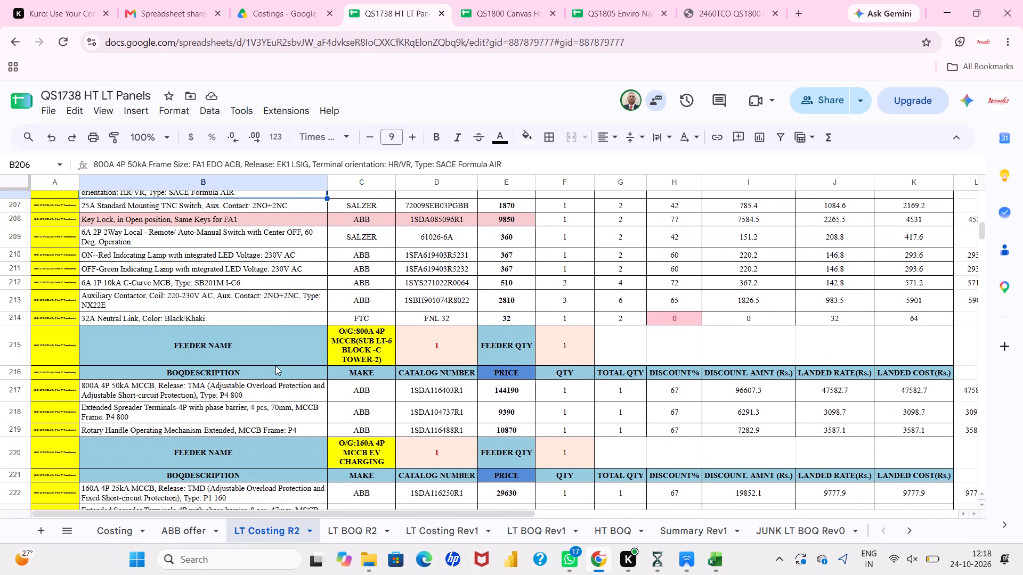
left_click(263, 392)
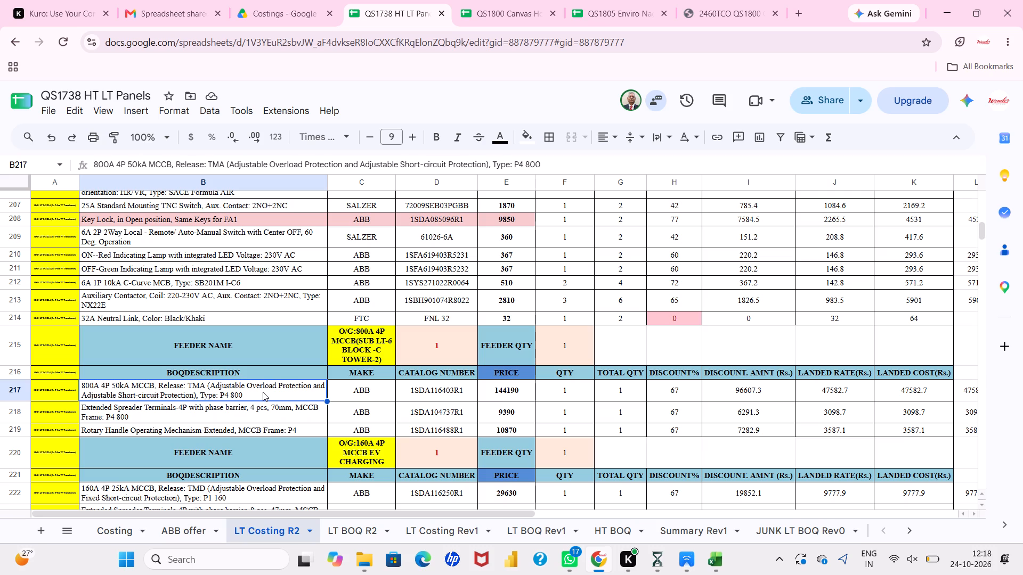
scroll(263, 392, "down", 1)
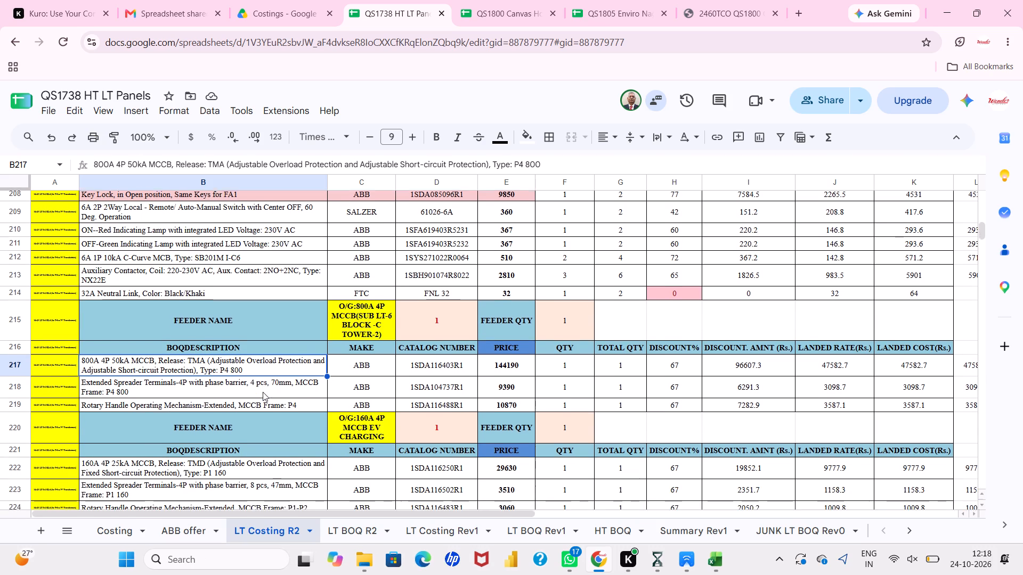
scroll(263, 392, "down", 1)
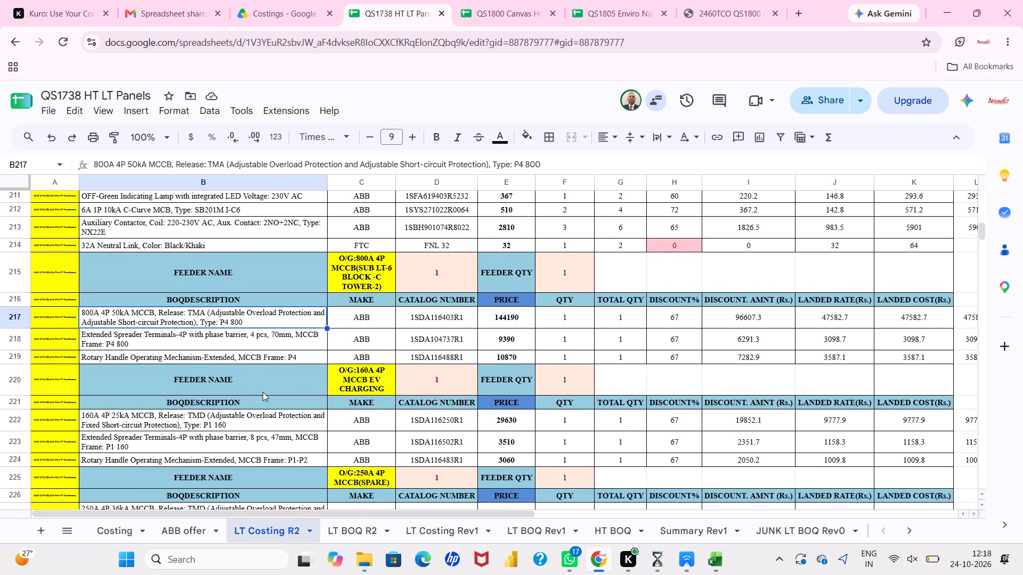
scroll(263, 392, "down", 1)
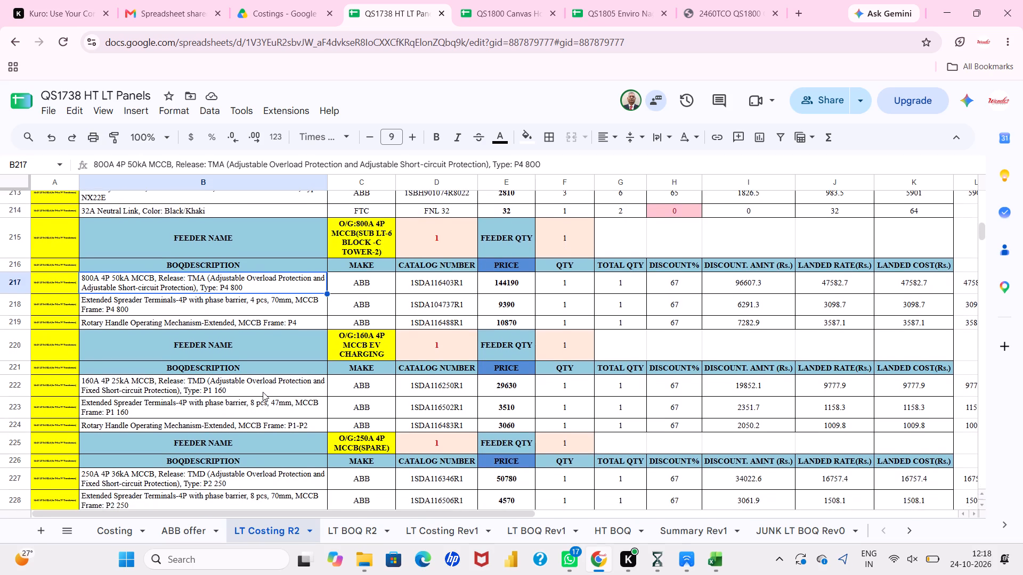
scroll(263, 392, "down", 4)
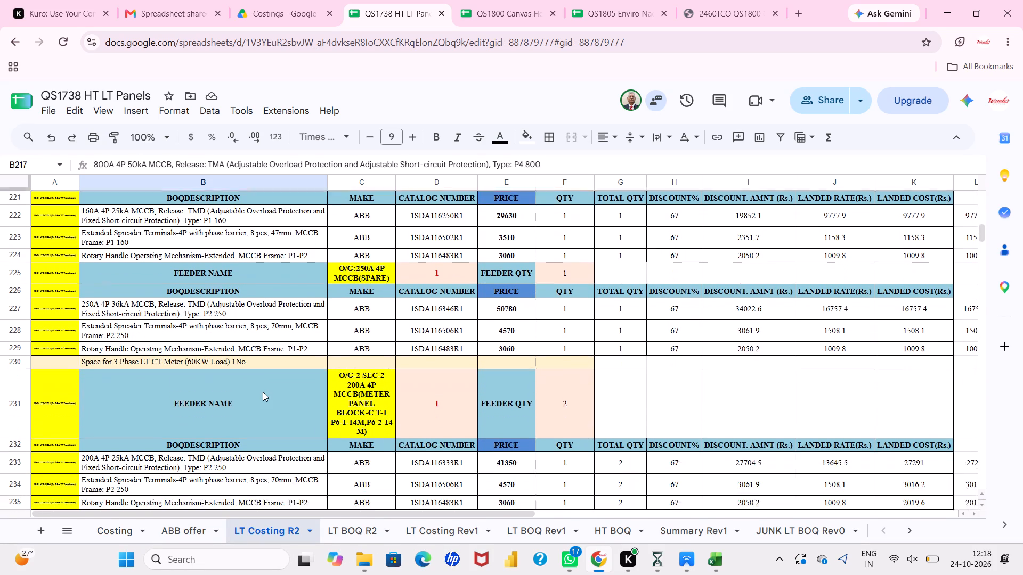
scroll(263, 392, "down", 1)
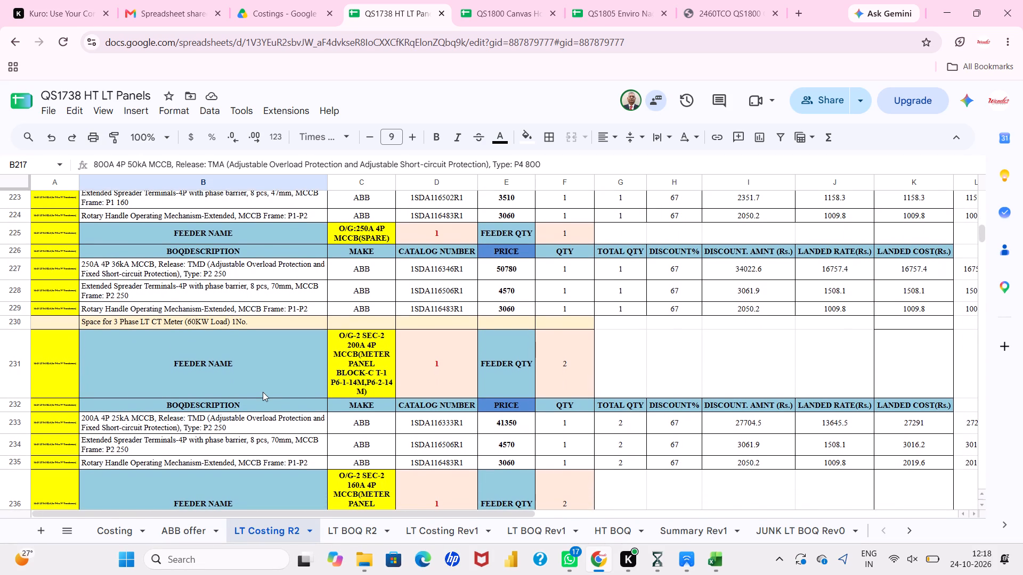
scroll(263, 392, "down", 2)
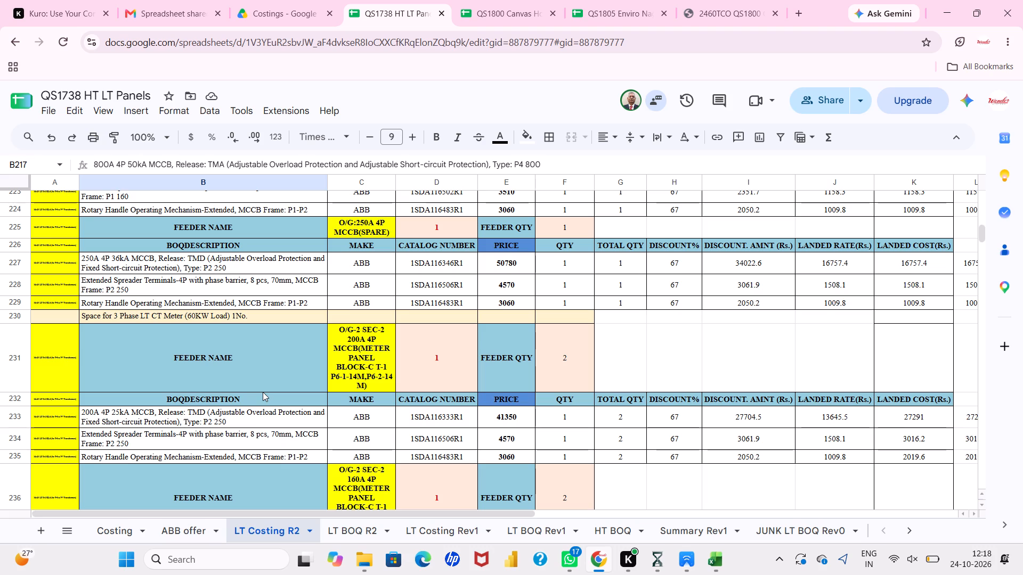
Open the LT BOQ R2 sheet and locate the 800A 4P 36kA MCCB of SUB LT-1 BLOCK-A TOWER-1 in Outgoing Section-1.
left_click(340, 538)
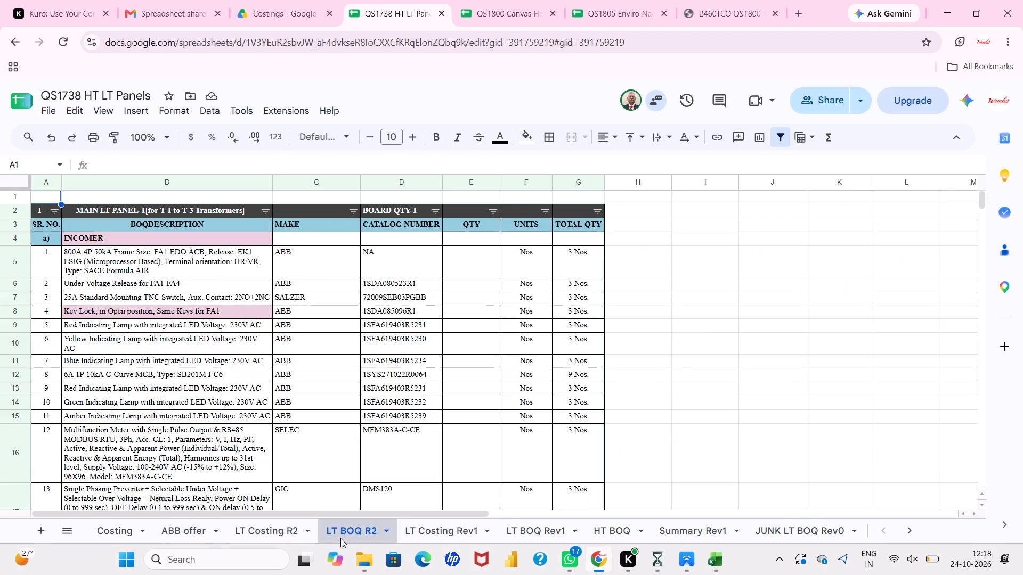
scroll(278, 382, "down", 4)
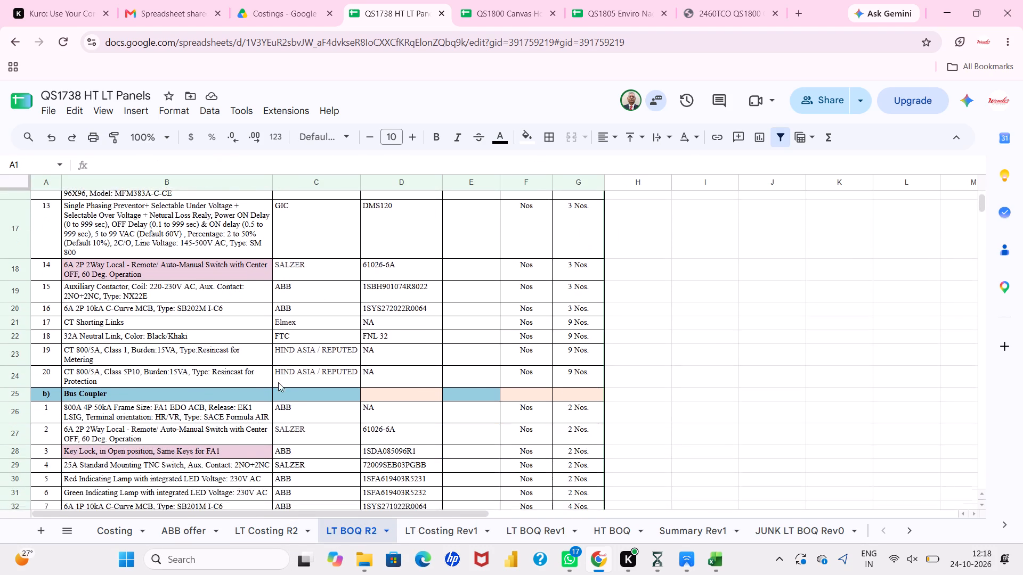
scroll(278, 382, "down", 4)
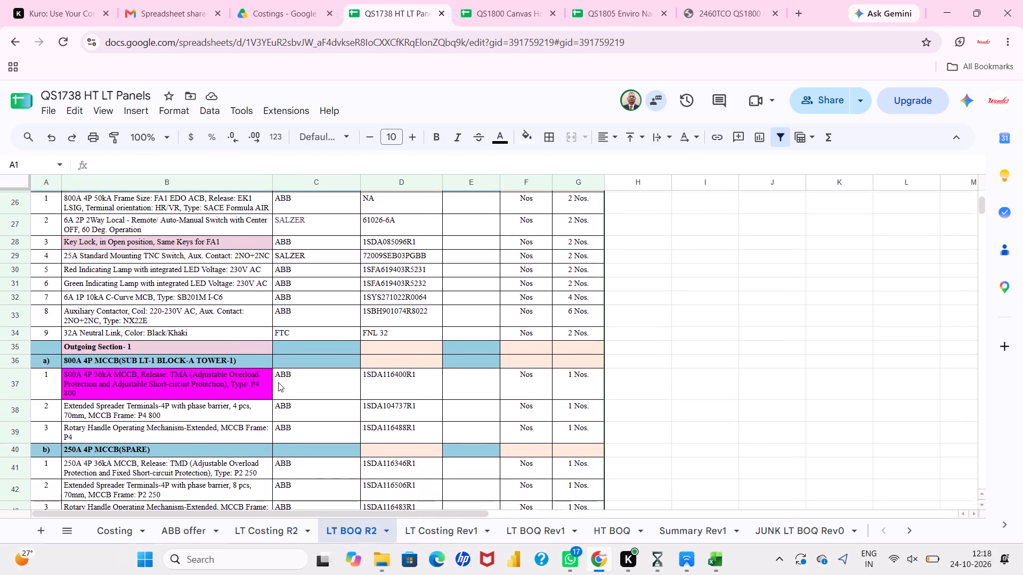
left_click(254, 378)
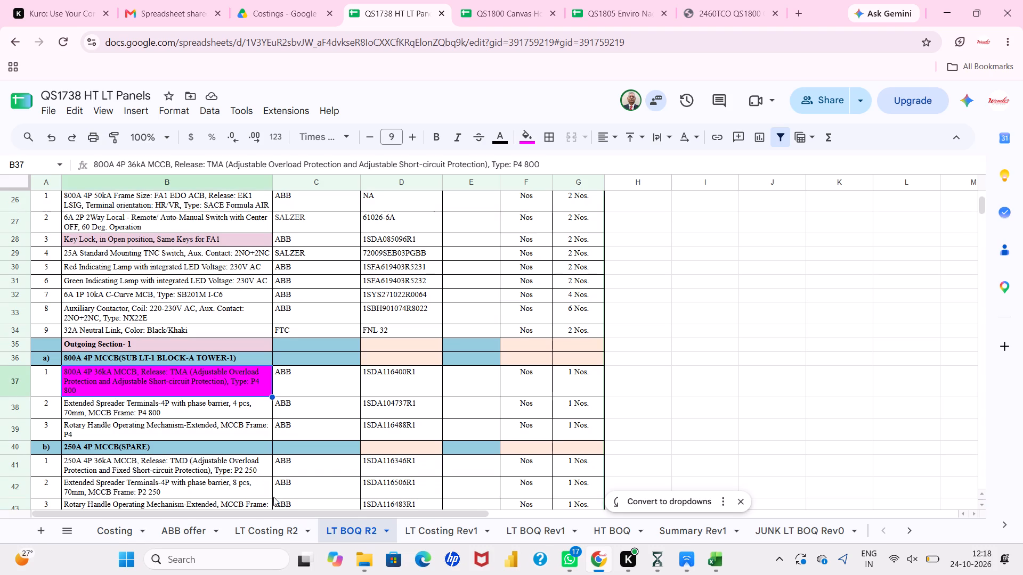
Copy the 50kA MCCB cells B143:D143 from LT Costing R2 and paste them over the 36kA MCCB in row 37 of LT BOQ R2.
left_click(269, 532)
scroll(245, 388, "up", 3)
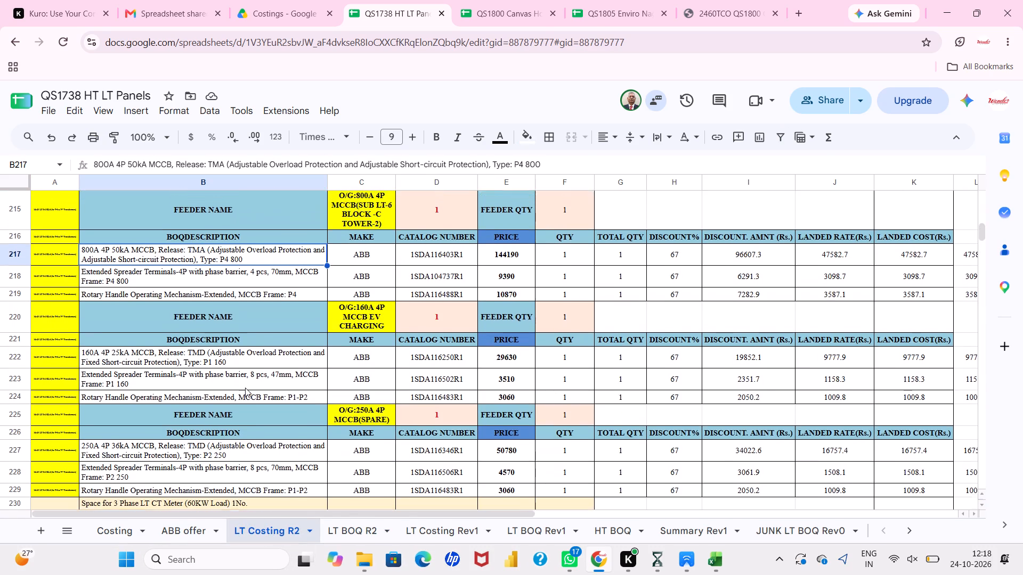
scroll(245, 388, "up", 9)
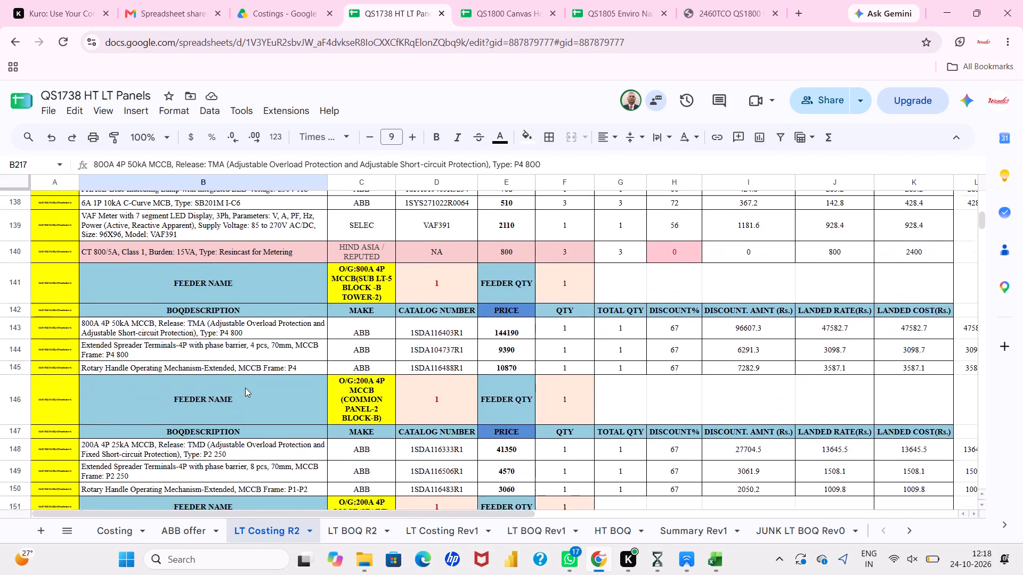
scroll(245, 388, "up", 1)
left_click_drag(247, 423, 453, 418)
key("ctrl+c")
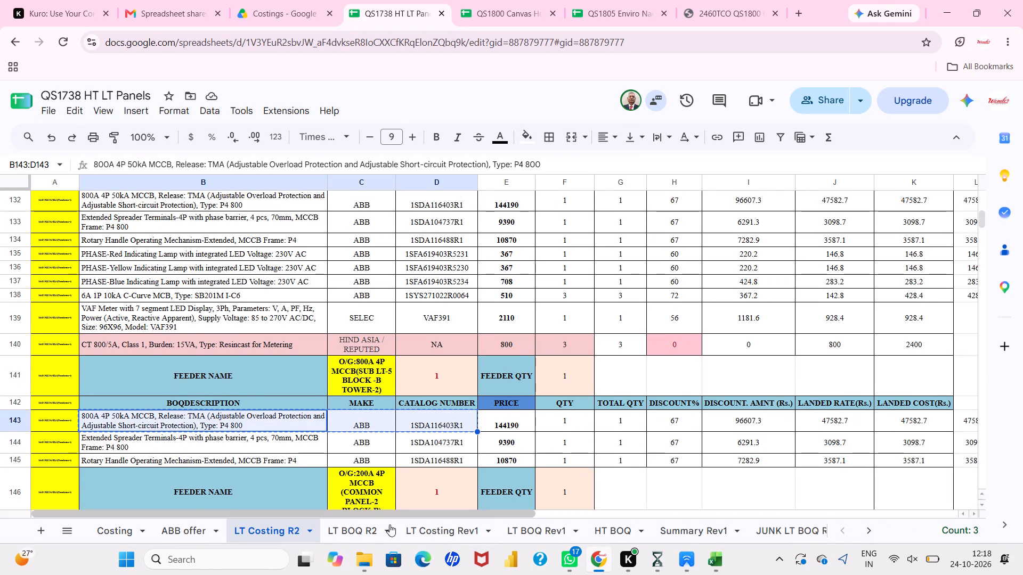
left_click(365, 530)
left_click(249, 377)
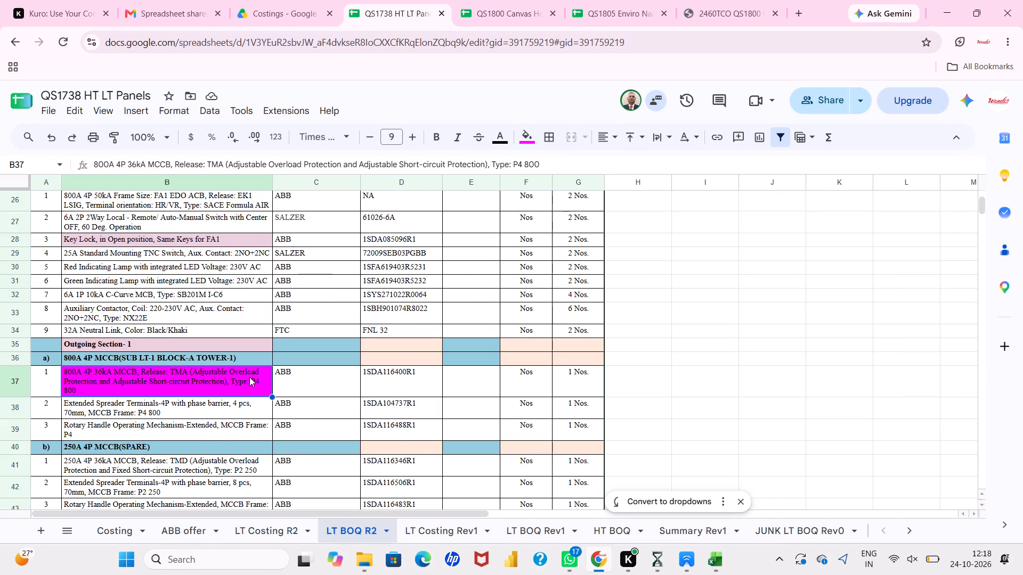
left_click(651, 382)
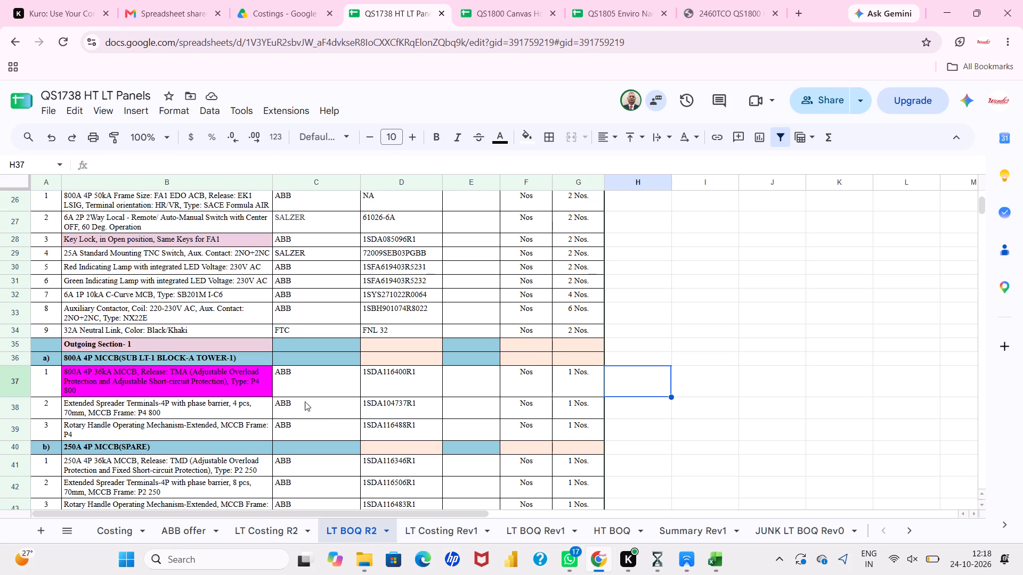
left_click(265, 388)
key("ctrl+v")
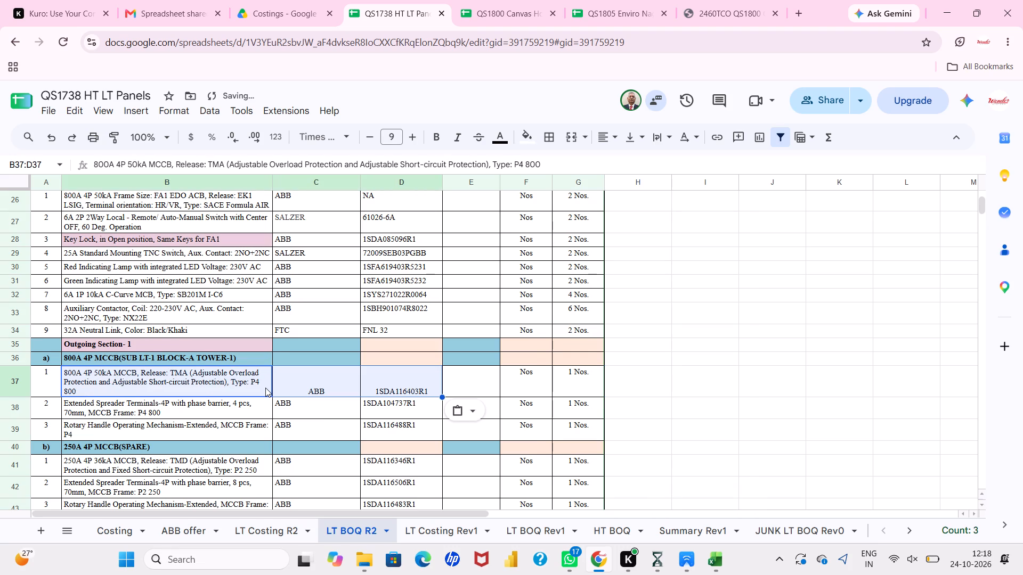
Fill the replaced MCCB cells B37:D37 with magenta.
left_click_drag(535, 141, 570, 195)
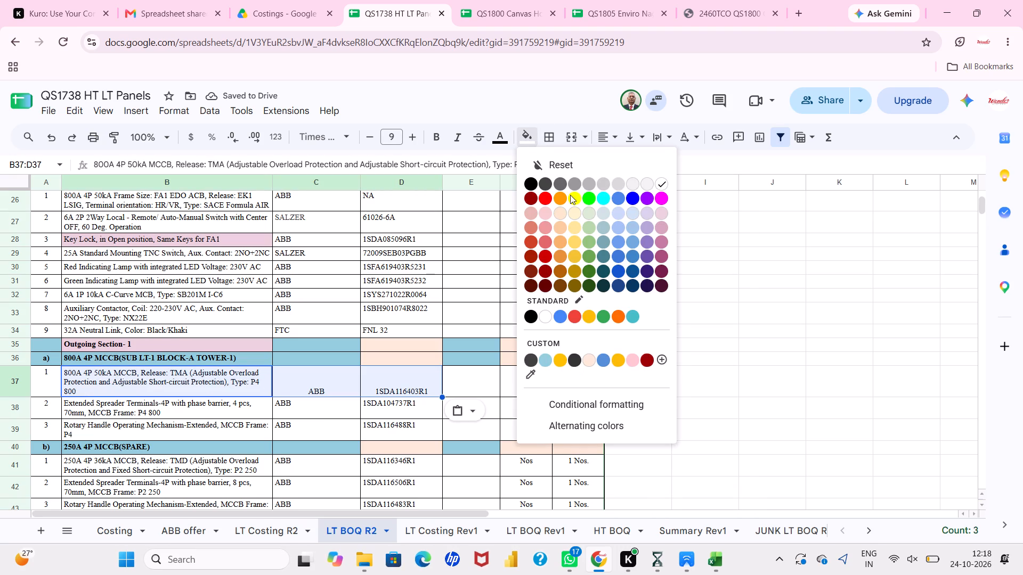
left_click_drag(570, 195, 661, 196)
left_click(661, 196)
left_click(652, 300)
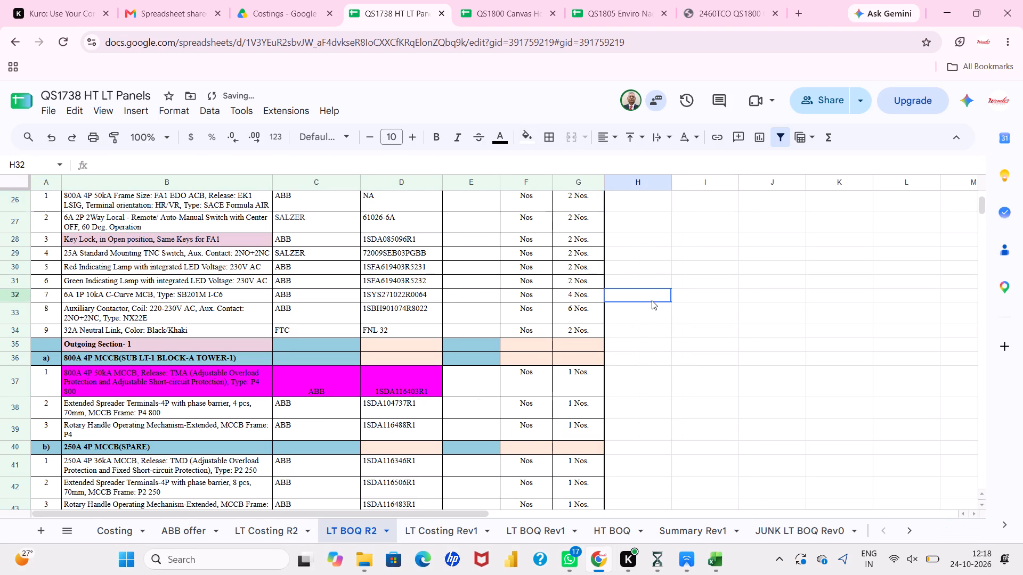
Paste the copied 50kA MCCB entry over the 36kA MCCB in row 60, feeder O/G-3 SEC-3 SUB LT-4 BLOCK-B TOWER-1.
scroll(247, 377, "down", 2)
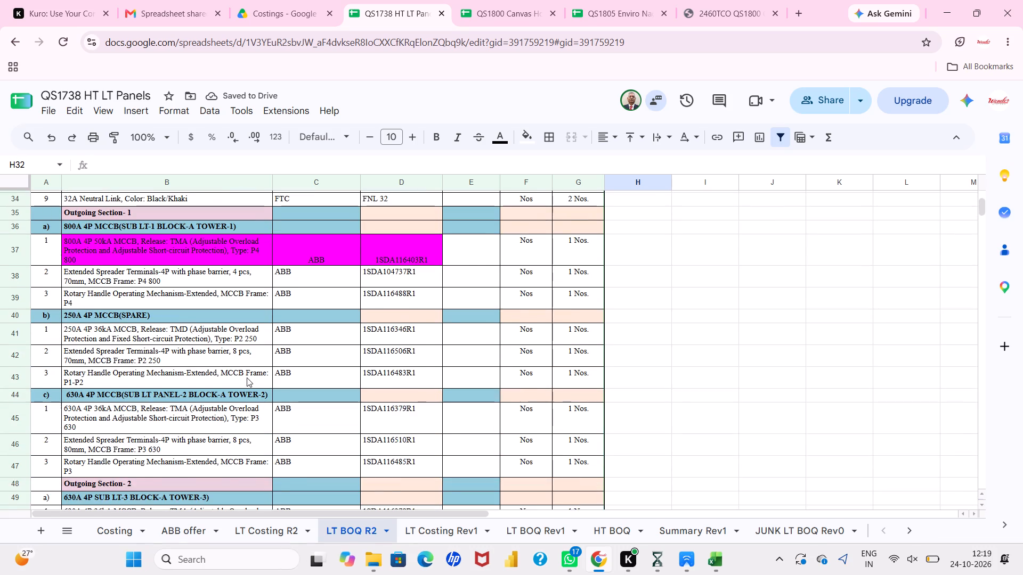
scroll(247, 377, "down", 3)
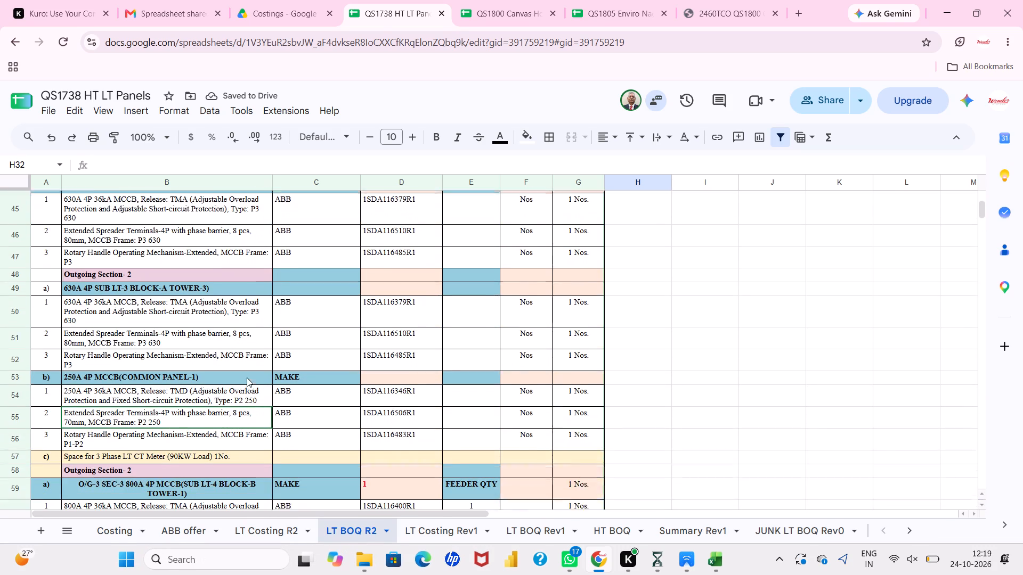
scroll(247, 377, "down", 3)
left_click(239, 365)
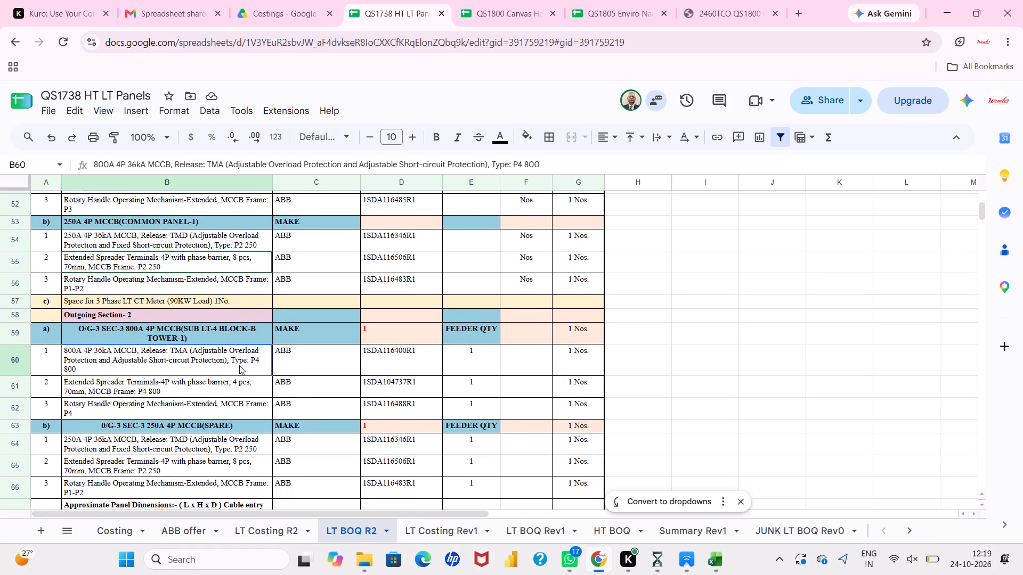
key("ctrl+v")
Paste the copied 50kA MCCB entry over the 36kA MCCB in row 76, the incomer of MAIN PCC PANEL-2.
scroll(239, 365, "down", 3)
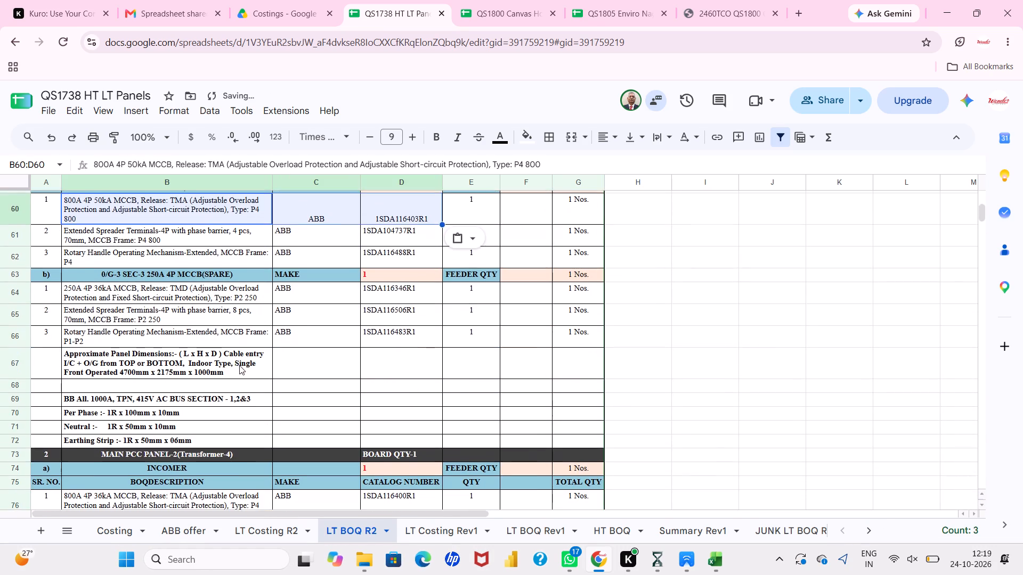
scroll(239, 365, "down", 2)
left_click(236, 368)
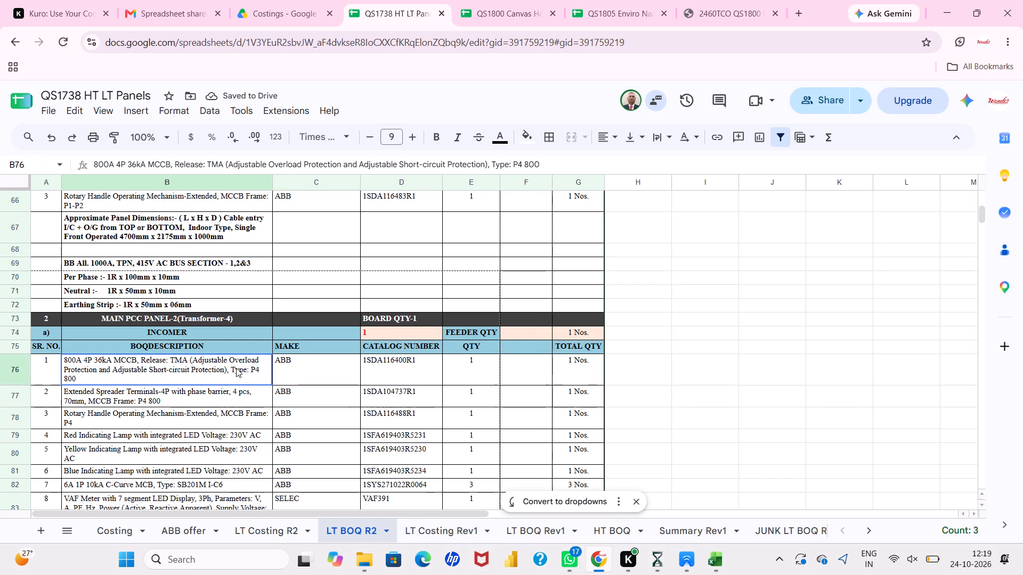
key("ctrl+v")
Paste the copied 50kA MCCB entry over the 36kA MCCB in row 86, feeder O/G SUB LT-5 BLOCK-B TOWER-2.
scroll(236, 368, "down", 3)
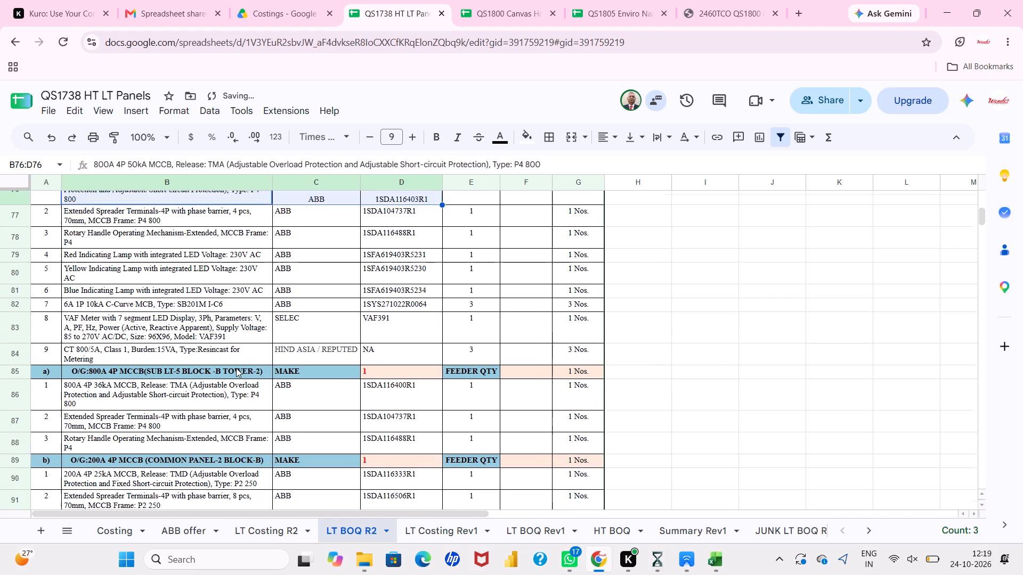
scroll(236, 368, "down", 1)
left_click(230, 332)
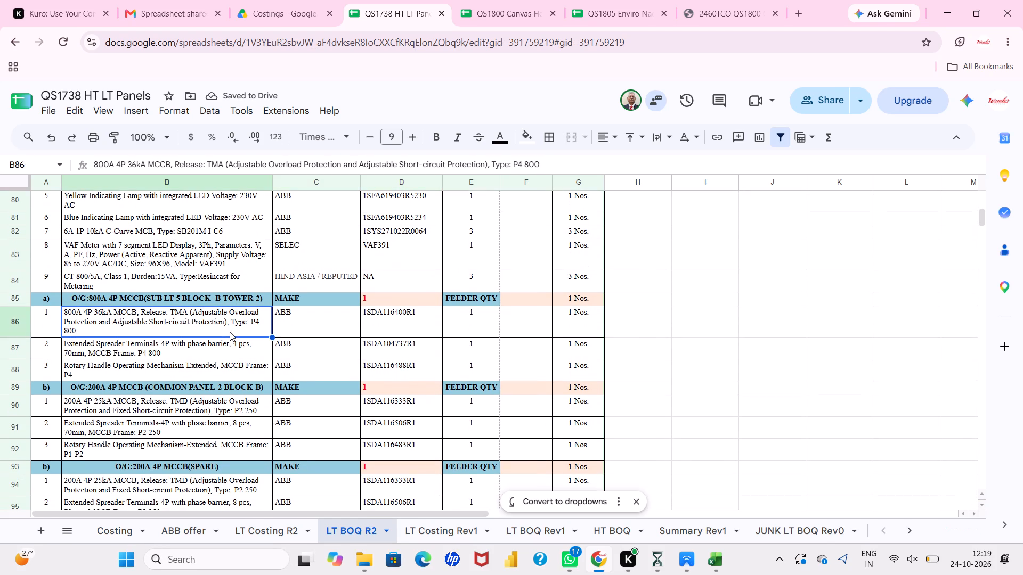
key("ctrl+v")
Check the feeders below row 86 of LT BOQ R2, through MAIN LT PANEL-3, for remaining 800A 4P 36kA MCCBs.
scroll(230, 332, "down", 4)
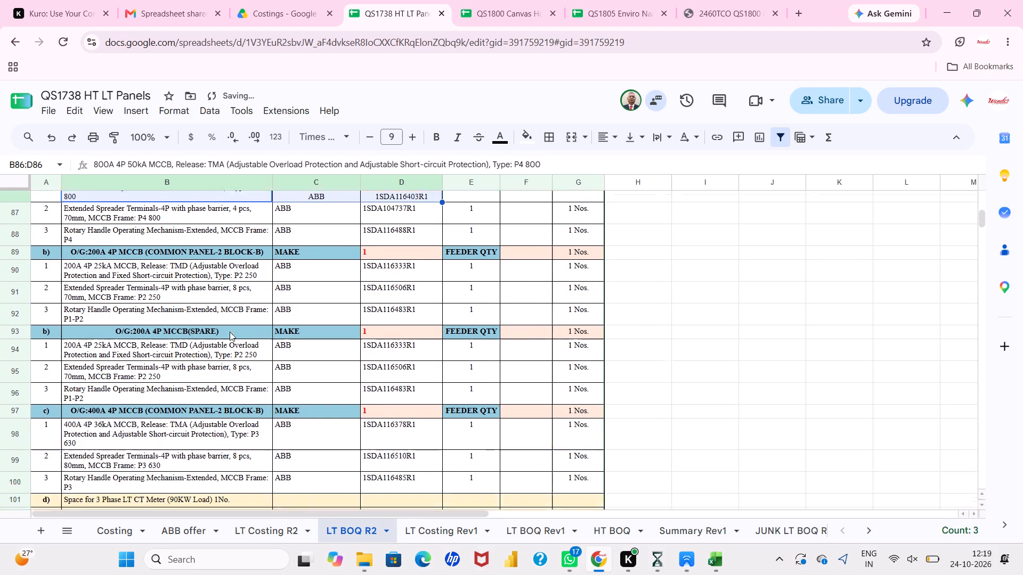
scroll(230, 332, "down", 3)
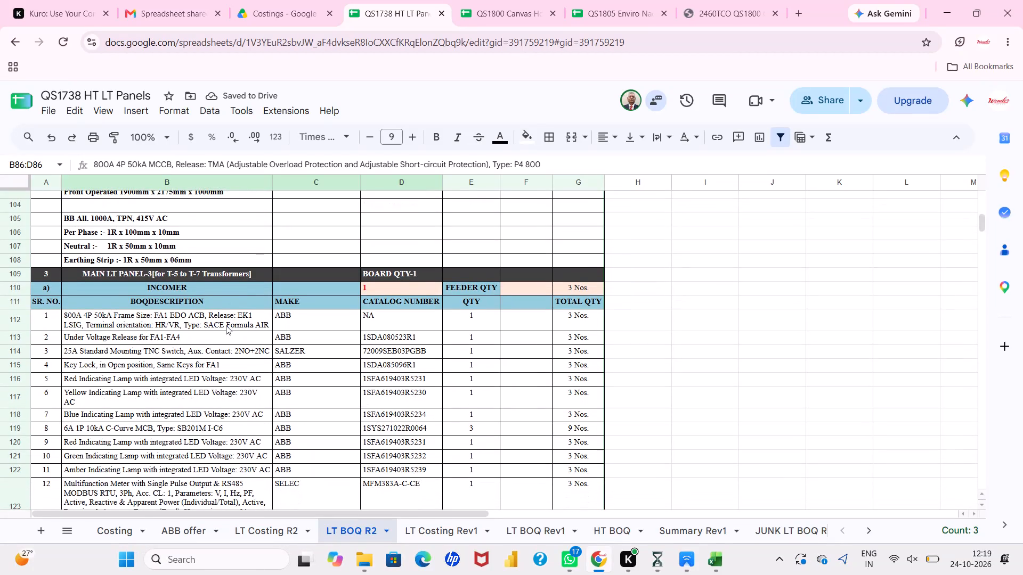
scroll(226, 325, "down", 3)
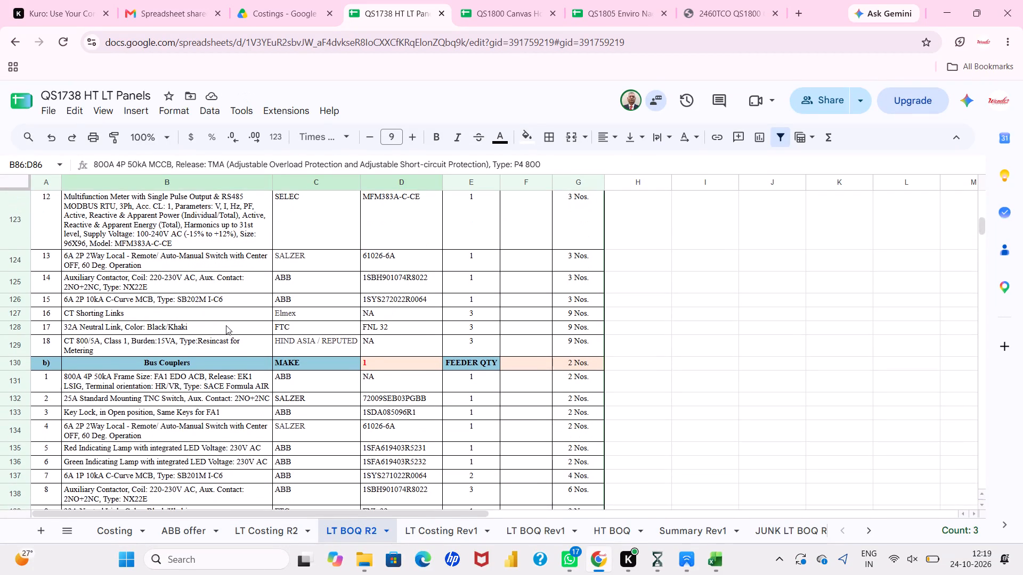
scroll(226, 325, "down", 1)
scroll(221, 381, "down", 3)
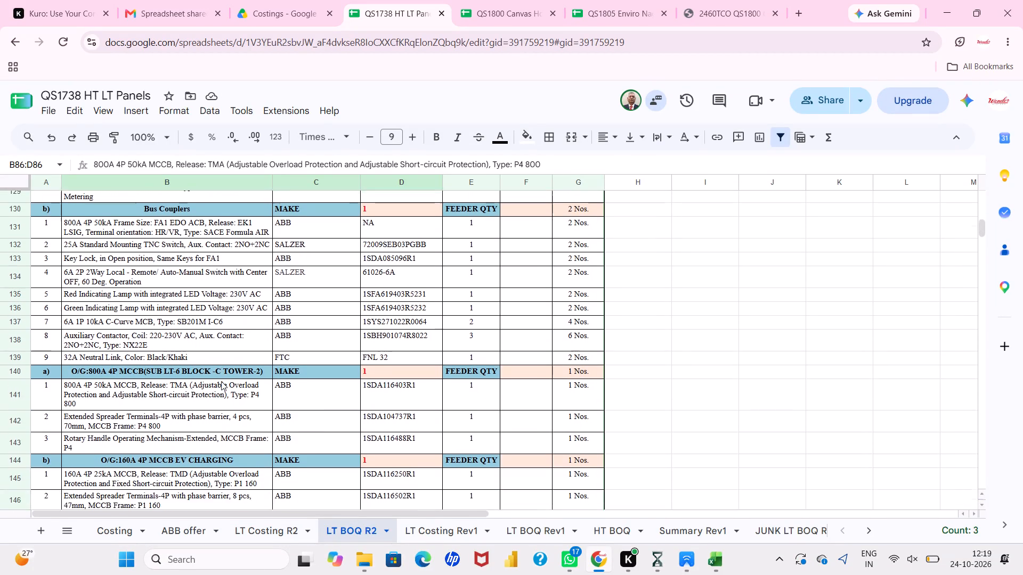
scroll(221, 381, "down", 1)
left_click(206, 372)
scroll(206, 372, "down", 1)
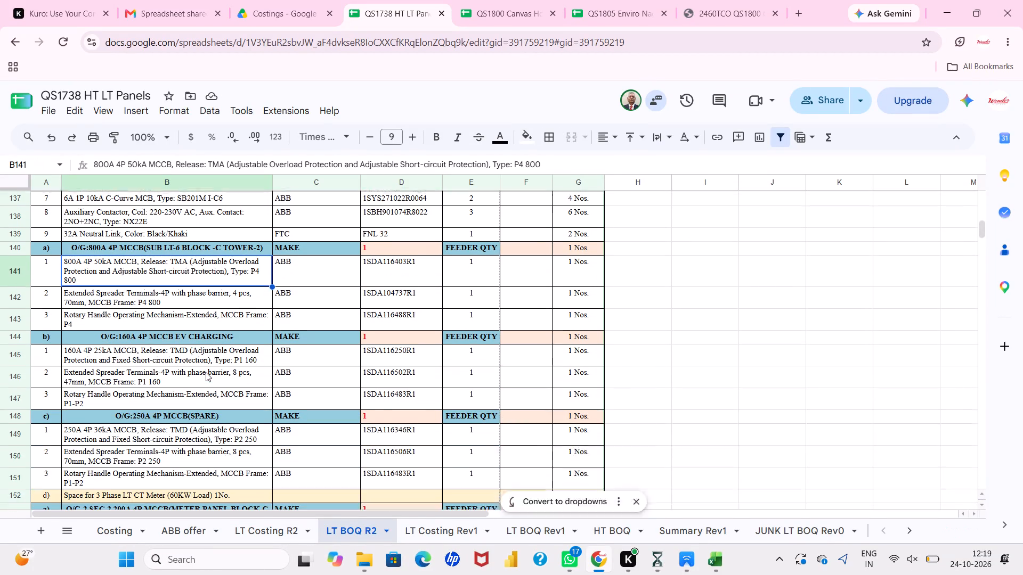
scroll(206, 372, "down", 3)
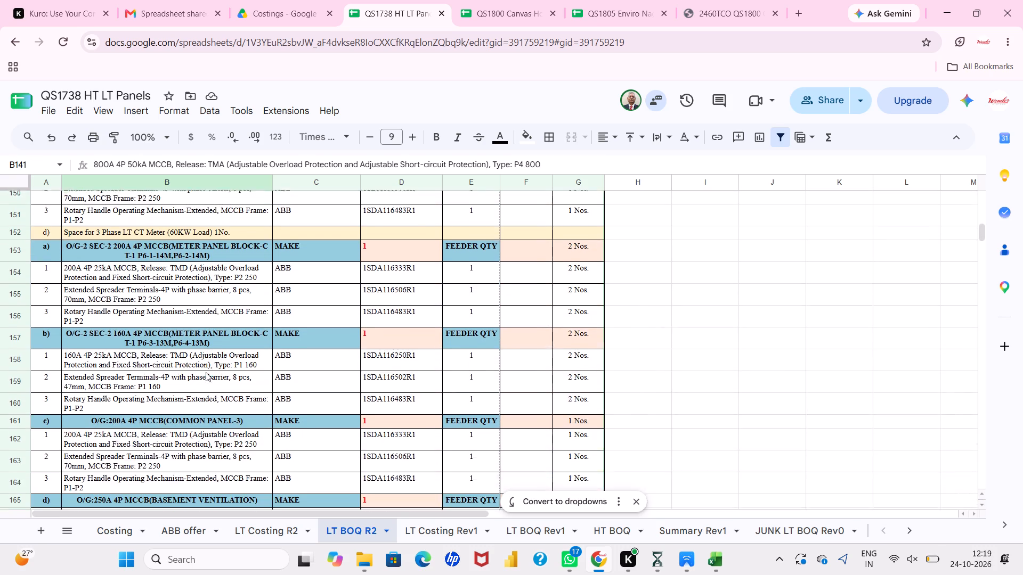
Clear the copy selection in LT Costing R2, review the MCCB and ACB entries of panels 1 and 2, and return to LT BOQ R2.
left_click(277, 535)
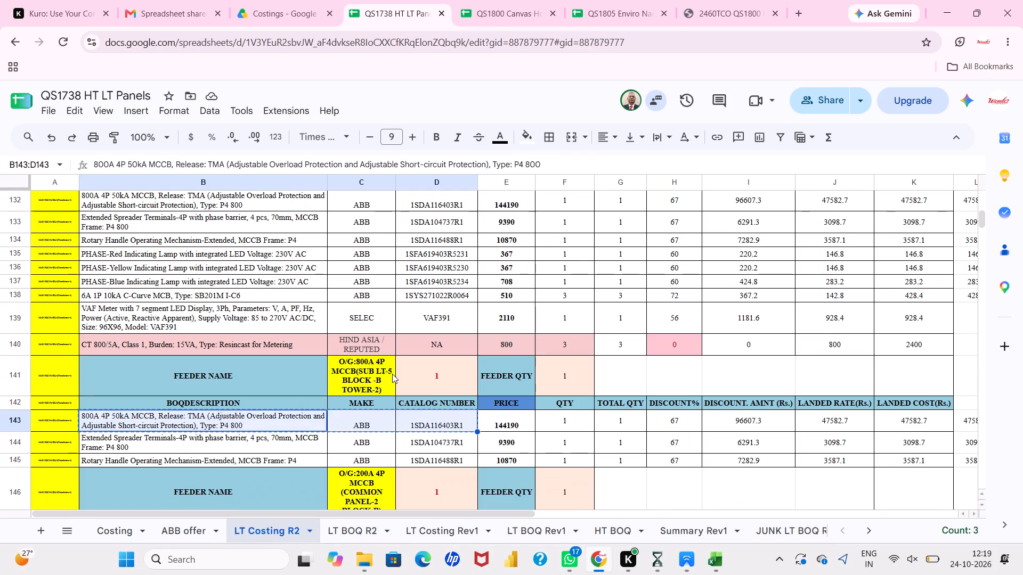
key("Escape")
left_click(440, 378)
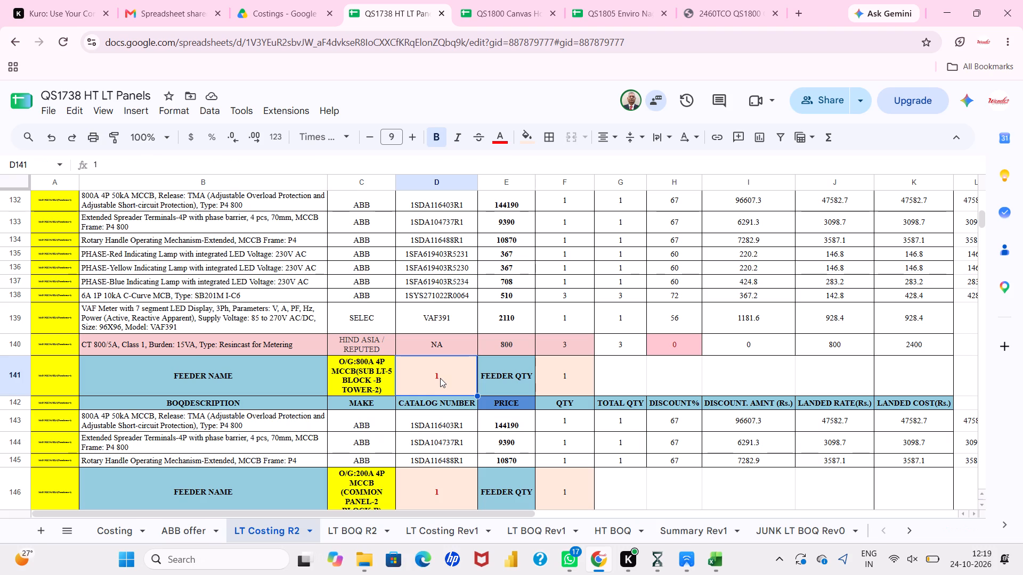
left_click(478, 431)
left_click(499, 439)
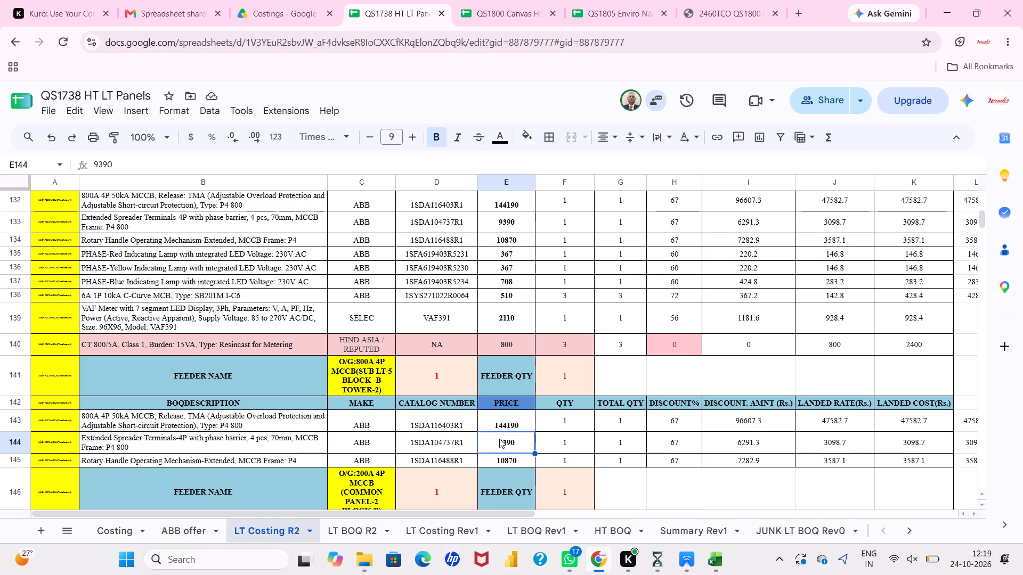
scroll(499, 439, "up", 1)
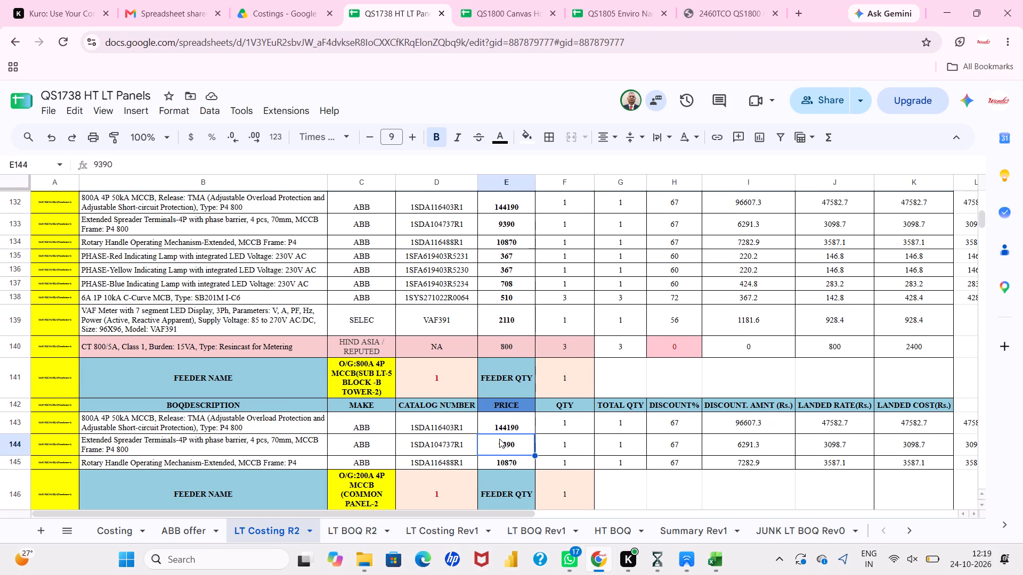
scroll(499, 439, "up", 2)
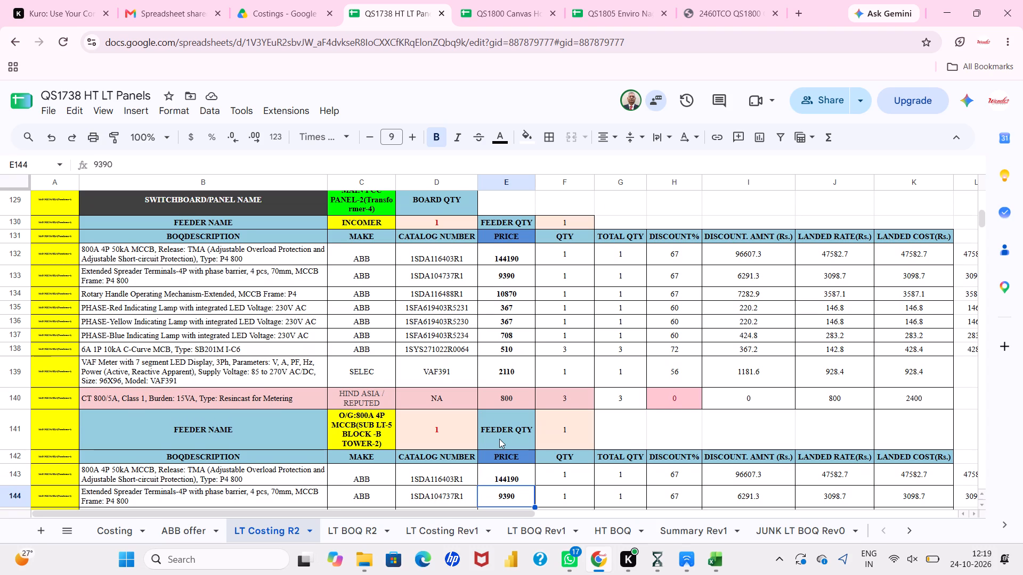
scroll(499, 439, "up", 2)
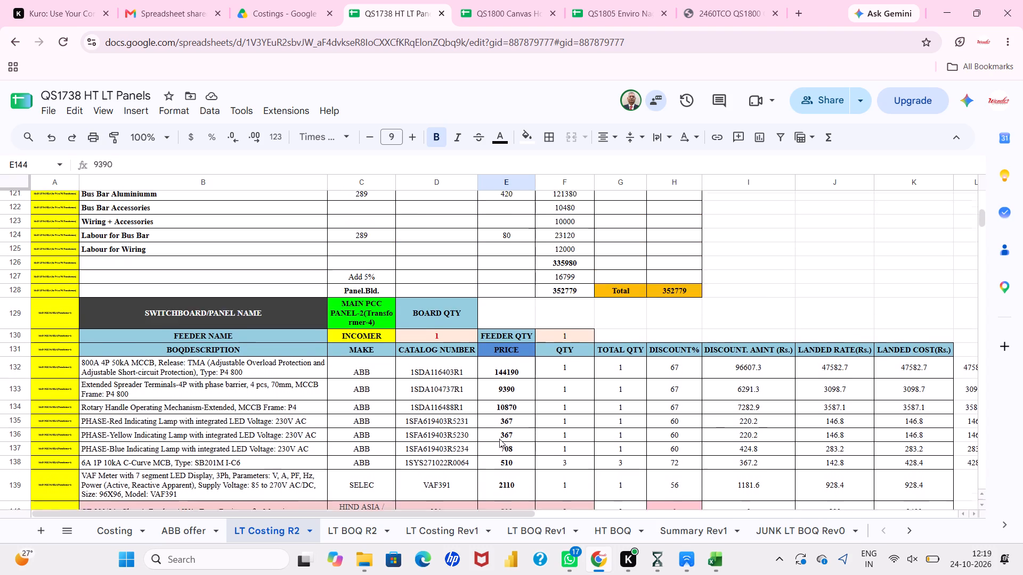
scroll(499, 439, "up", 4)
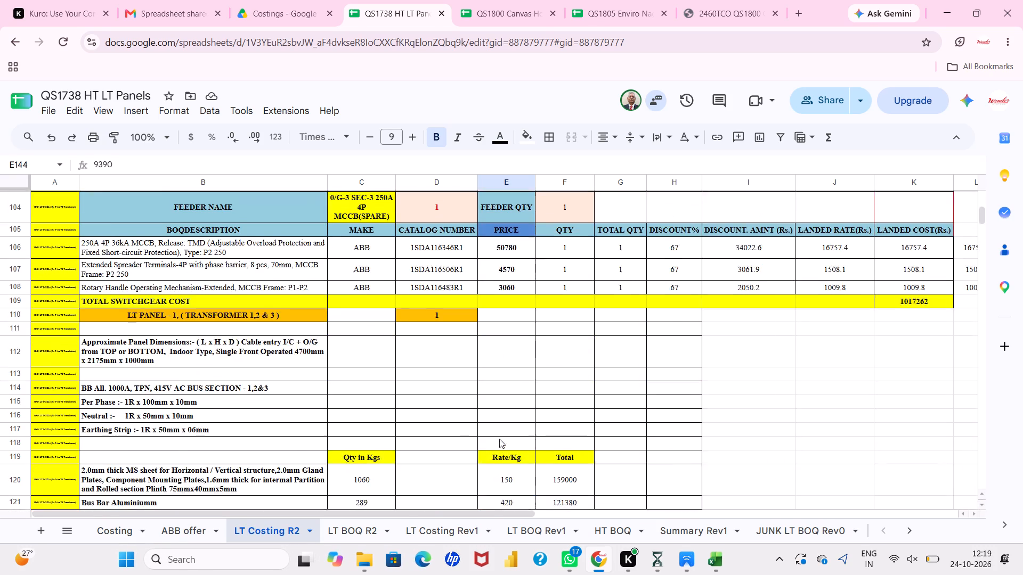
scroll(499, 439, "up", 7)
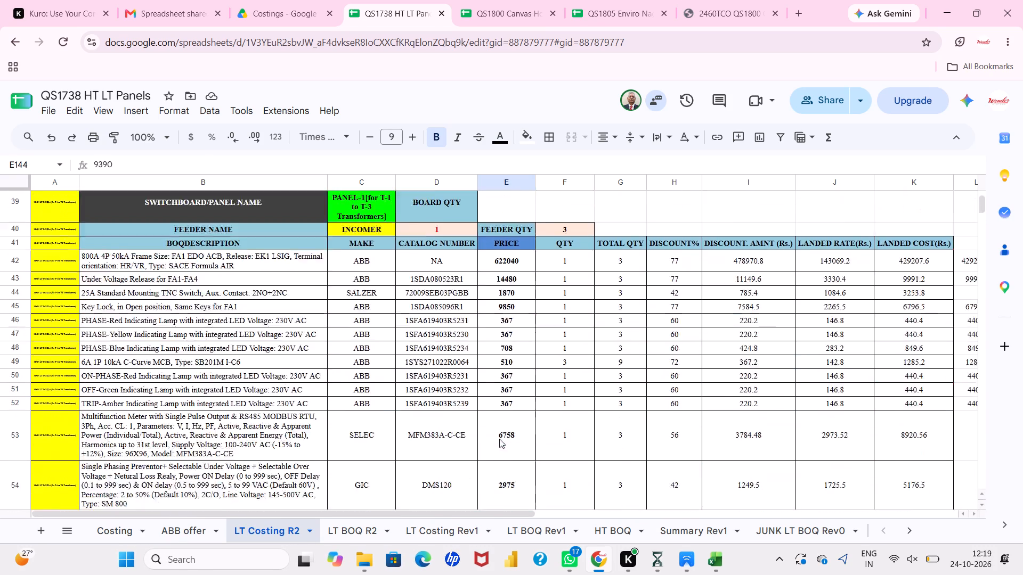
scroll(499, 439, "down", 5)
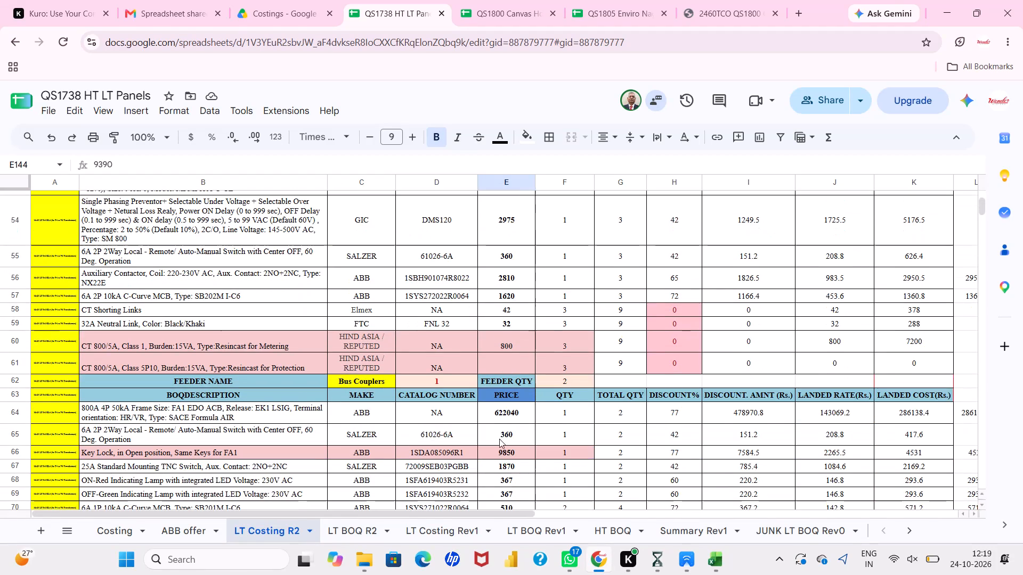
left_click(507, 415)
scroll(507, 415, "down", 1)
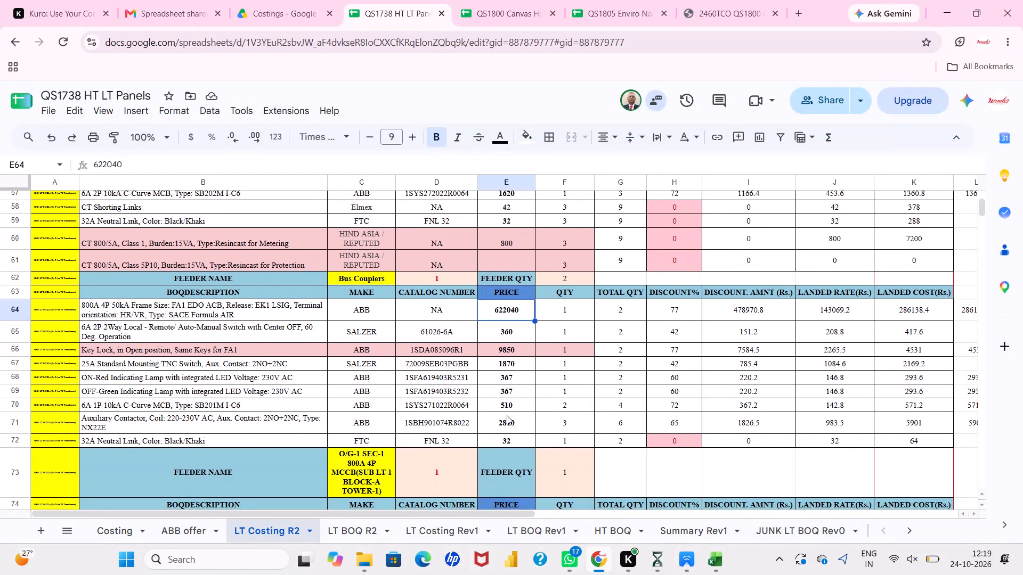
left_click(642, 482)
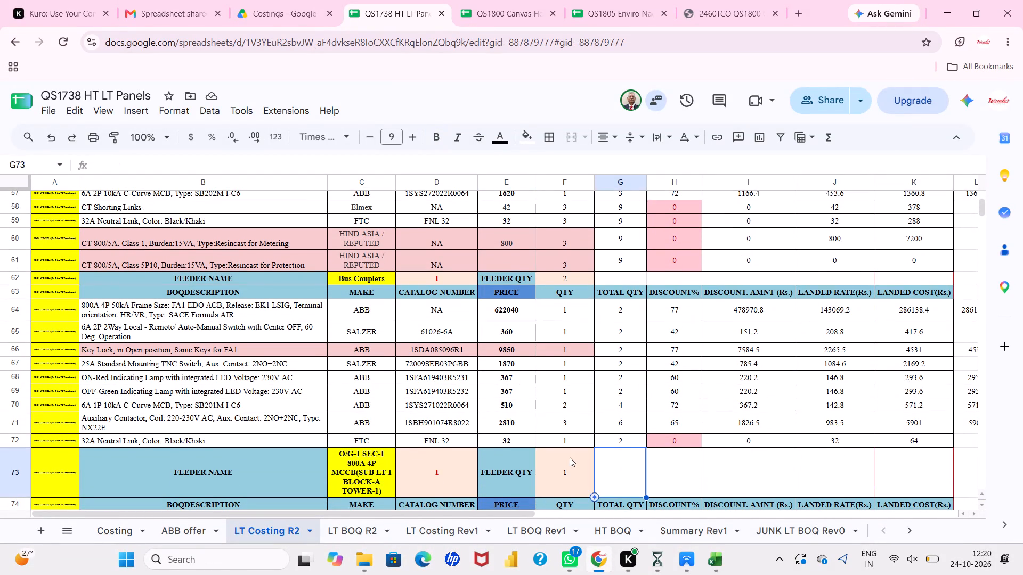
left_click(334, 535)
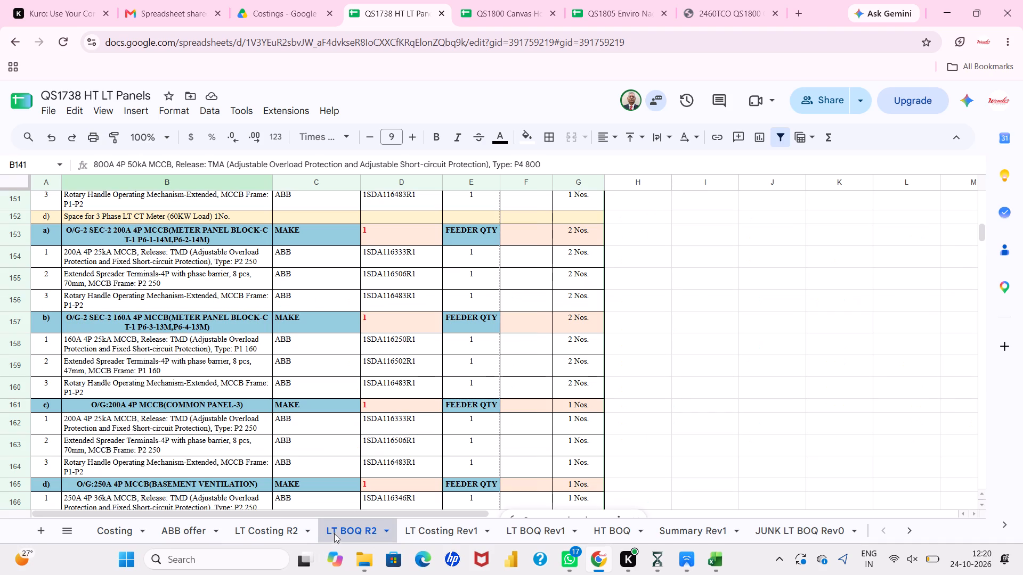
Switch to the QS1805 Enviro Nagpur spreadsheet and review the MCC PANEL incomer and DOL starter feeders in its Costing sheet.
left_click(590, 11)
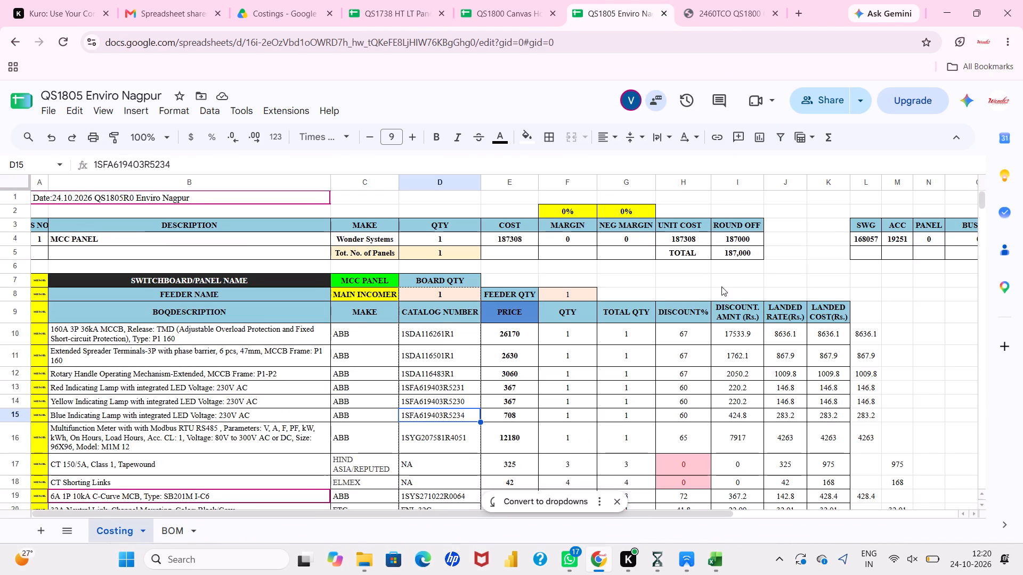
left_click(724, 283)
scroll(724, 283, "down", 1)
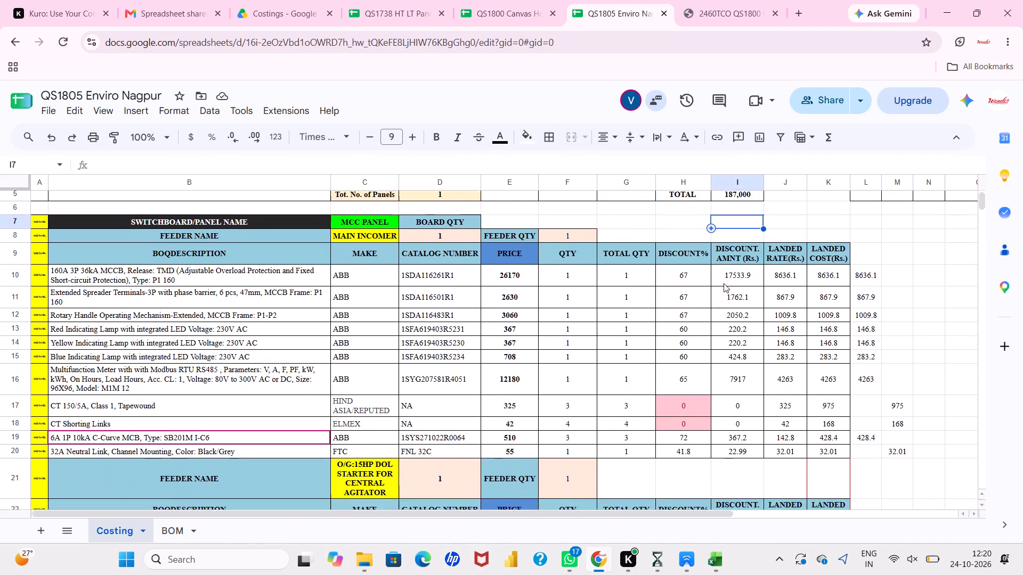
scroll(724, 283, "down", 2)
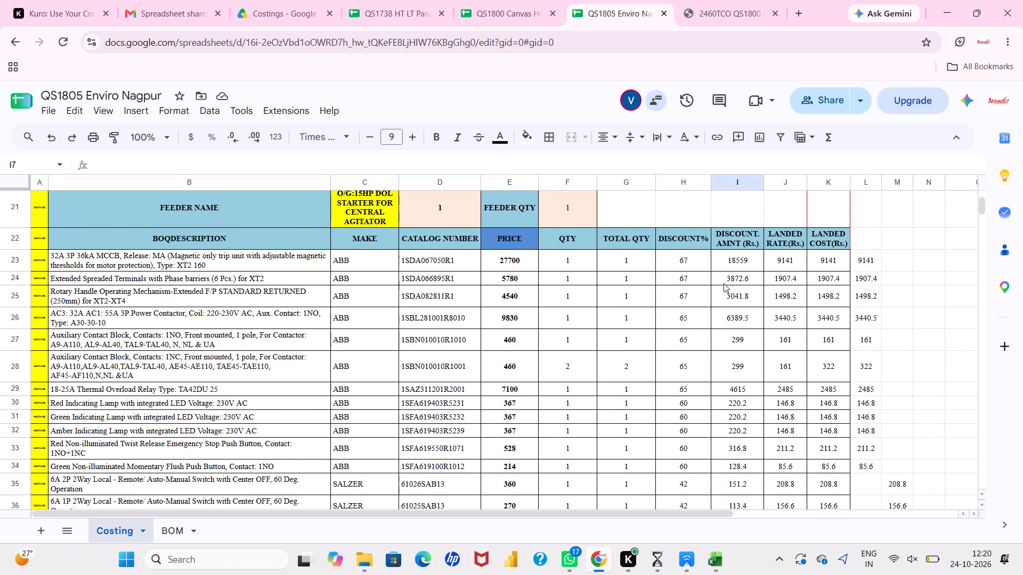
scroll(724, 283, "down", 1)
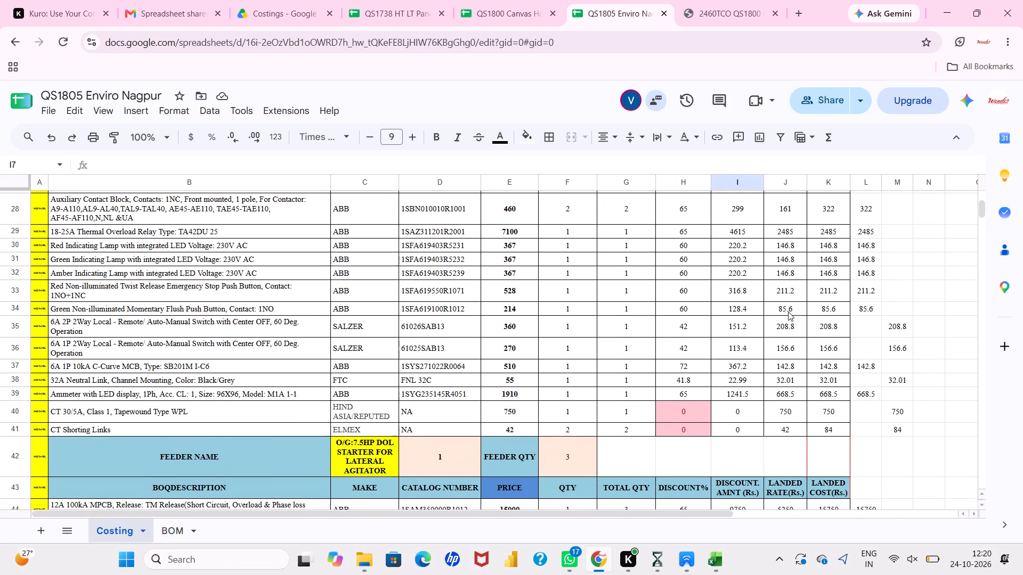
left_click(896, 455)
scroll(896, 455, "down", 2)
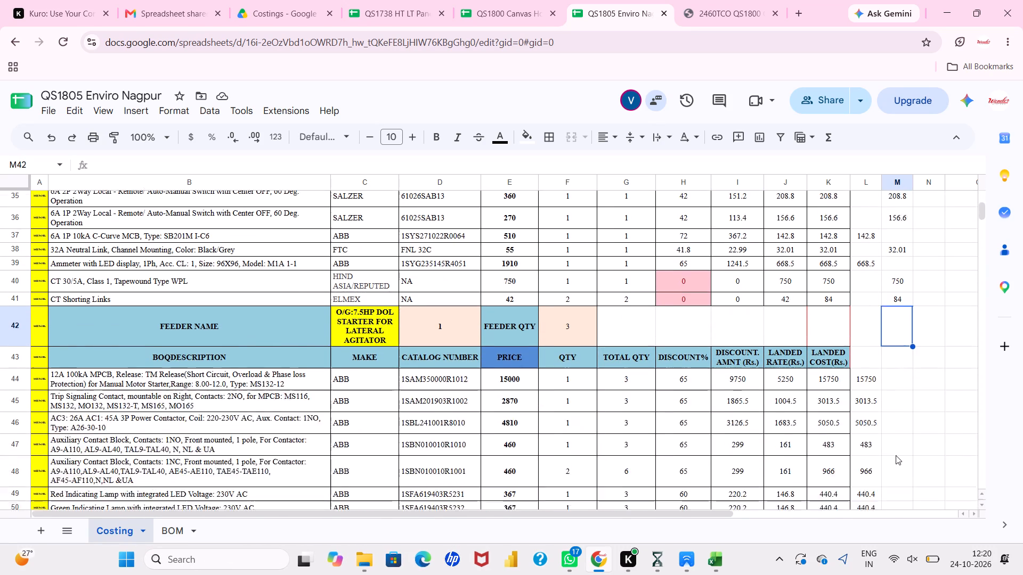
left_click(766, 412)
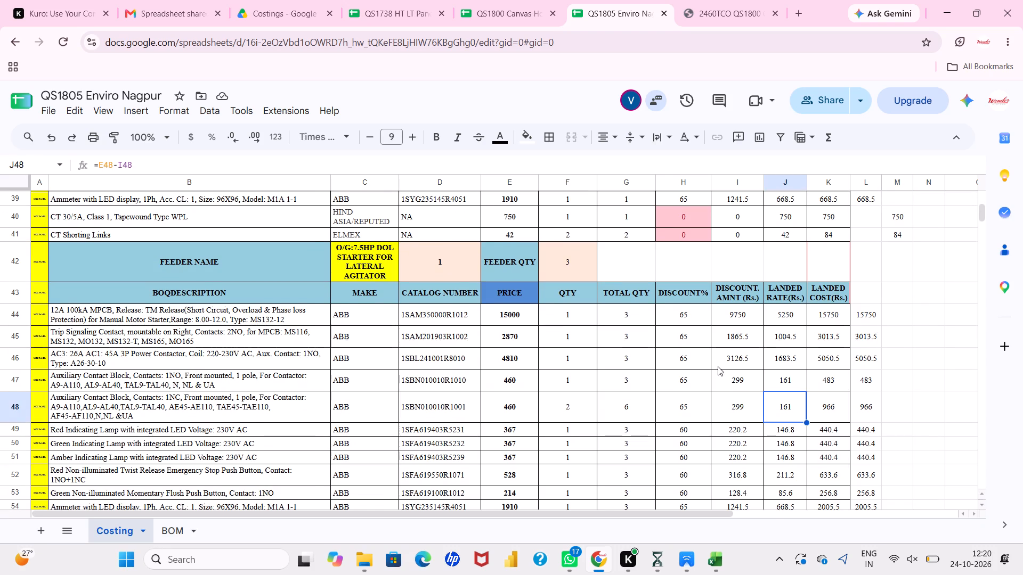
scroll(718, 366, "down", 1)
scroll(718, 366, "up", 5)
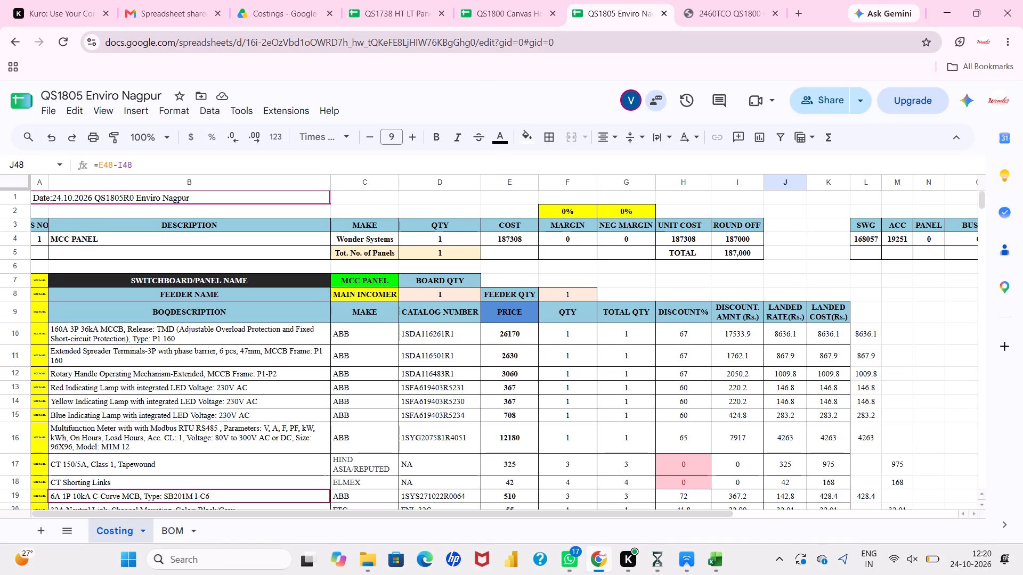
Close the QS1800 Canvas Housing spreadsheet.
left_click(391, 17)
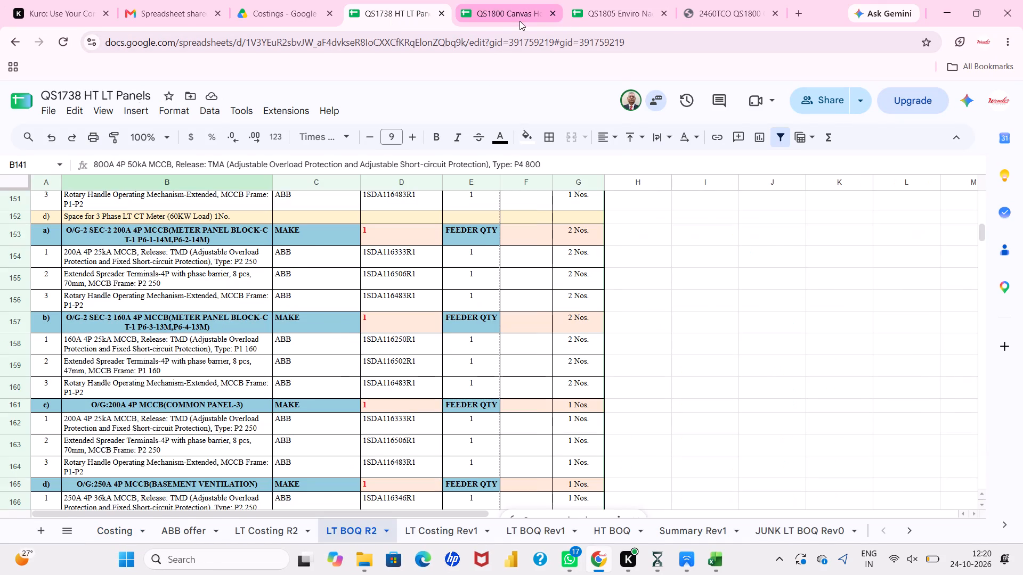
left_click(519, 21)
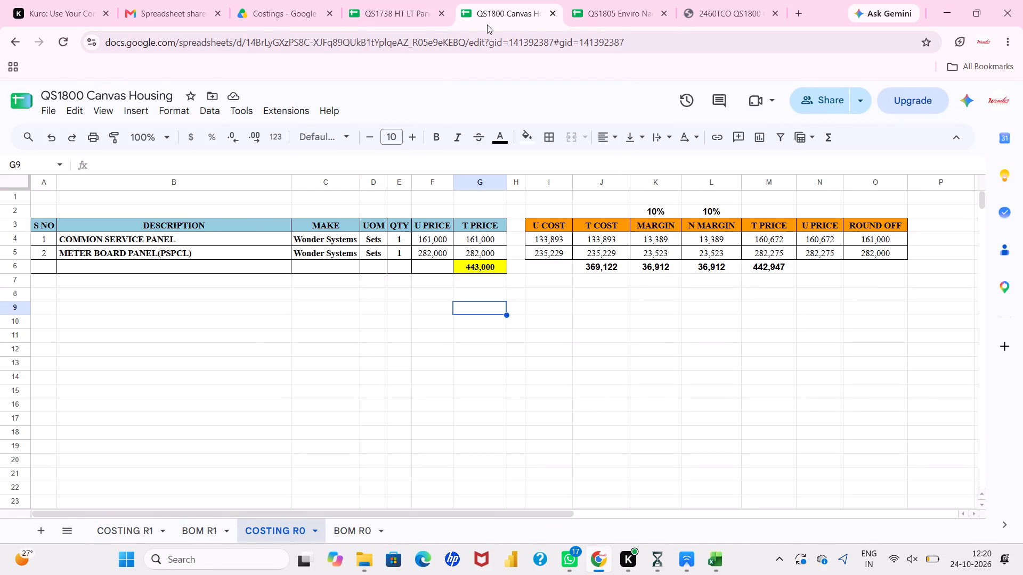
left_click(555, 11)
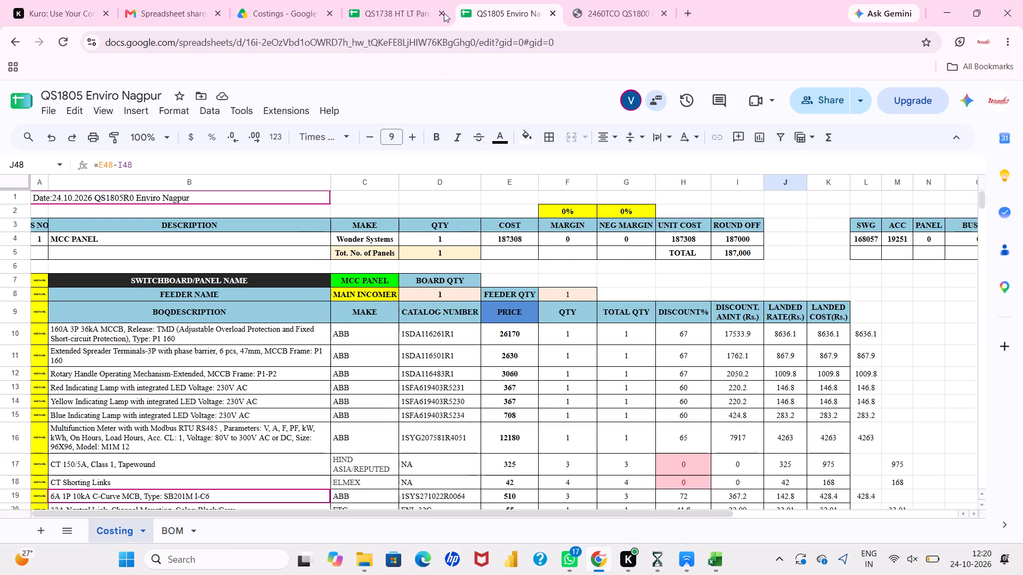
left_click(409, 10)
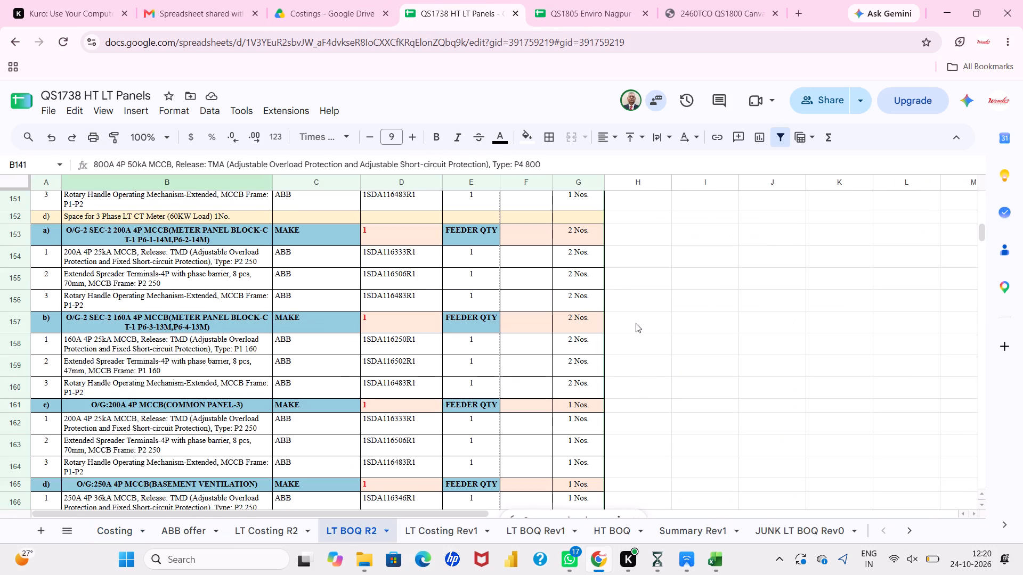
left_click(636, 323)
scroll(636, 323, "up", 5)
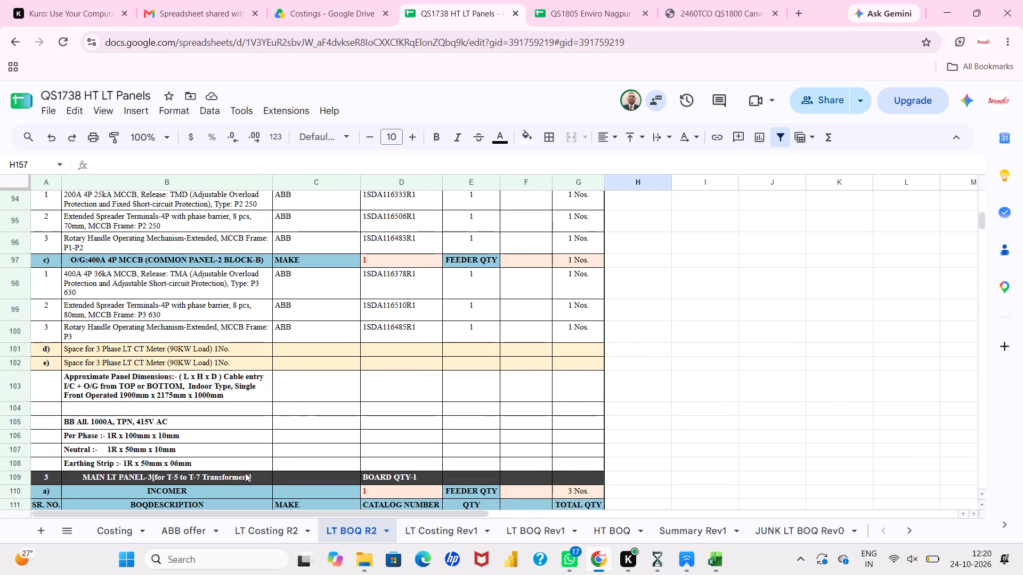
Switch to Google Drive and open the QS1800 Canvas Housing spreadsheet from the Costings folder.
left_click(329, 0)
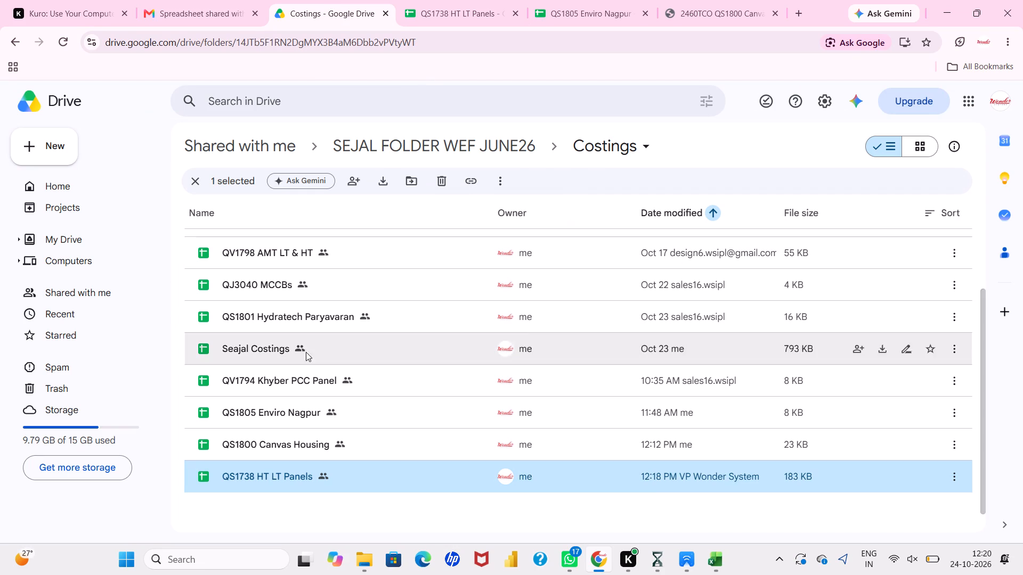
double_click(307, 441)
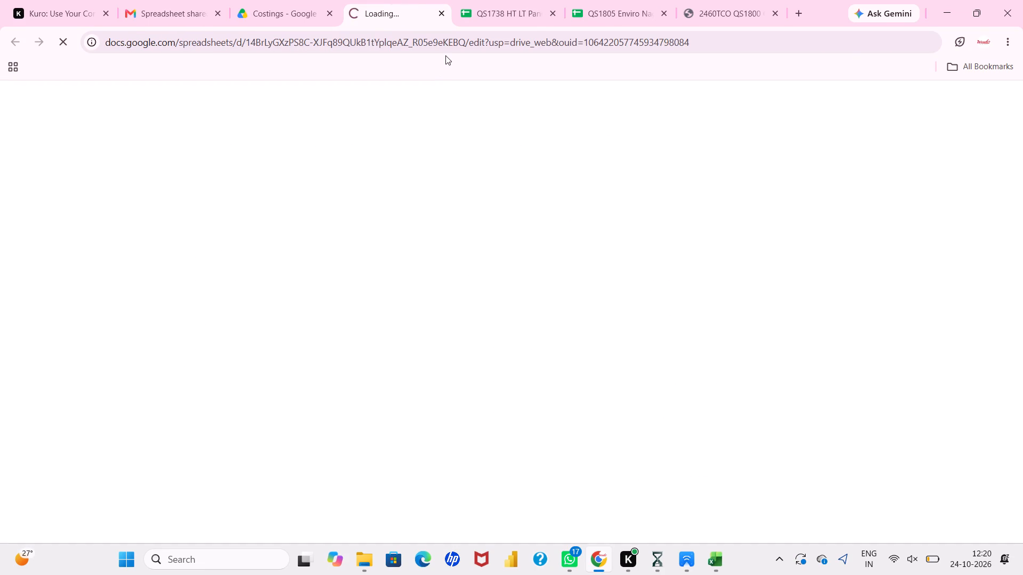
left_click(437, 300)
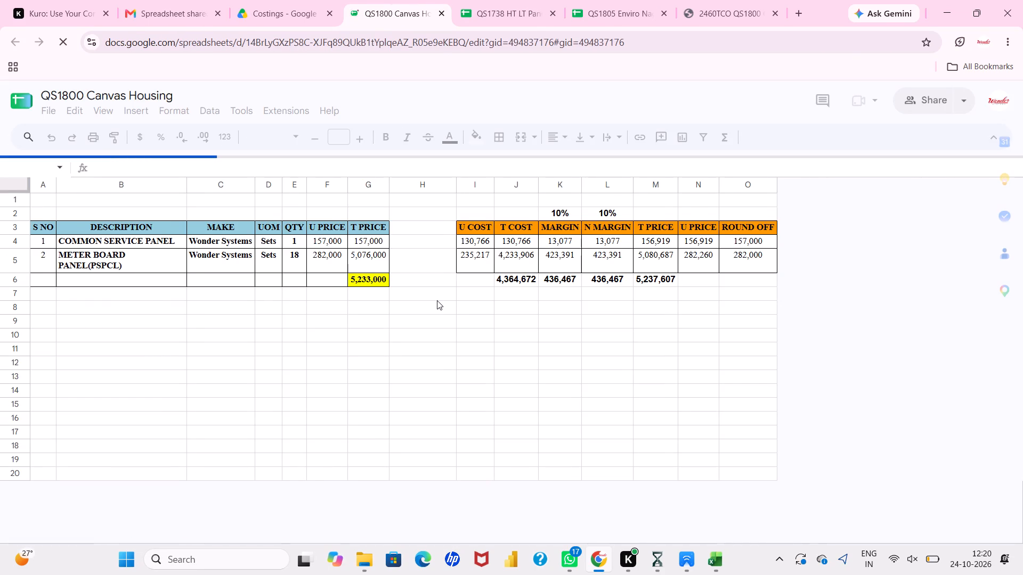
Review the COSTING R1, COSTING R0 and BOM R0 sheets of QS1800, including the panel quantities in COSTING R1.
left_click(431, 328)
scroll(431, 328, "up", 1)
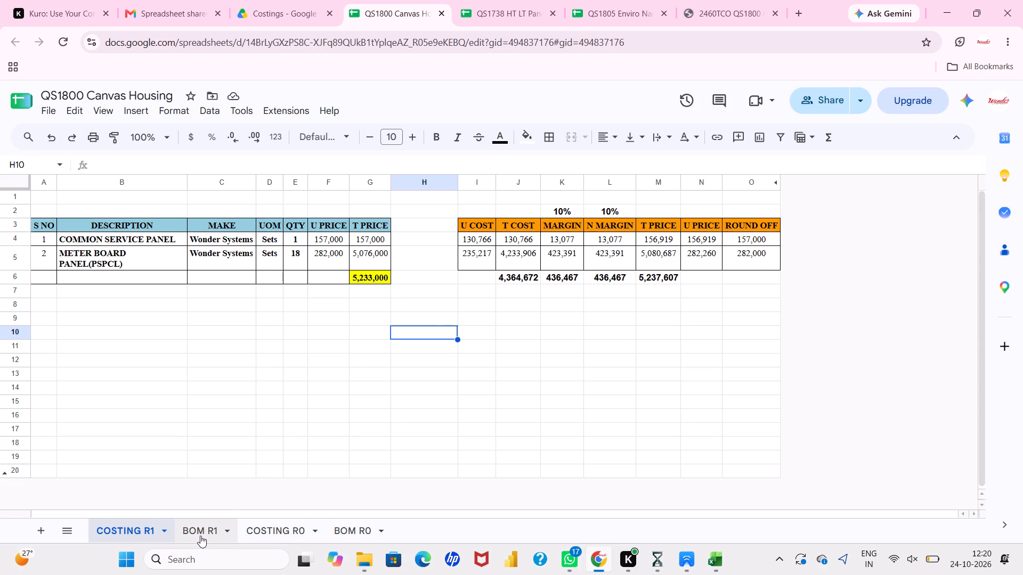
left_click(251, 527)
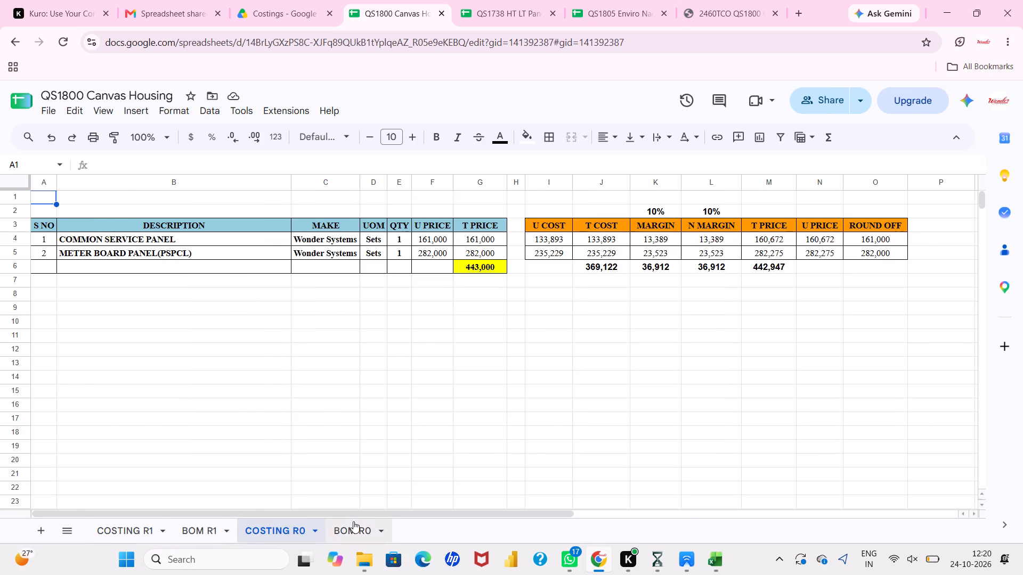
left_click(353, 521)
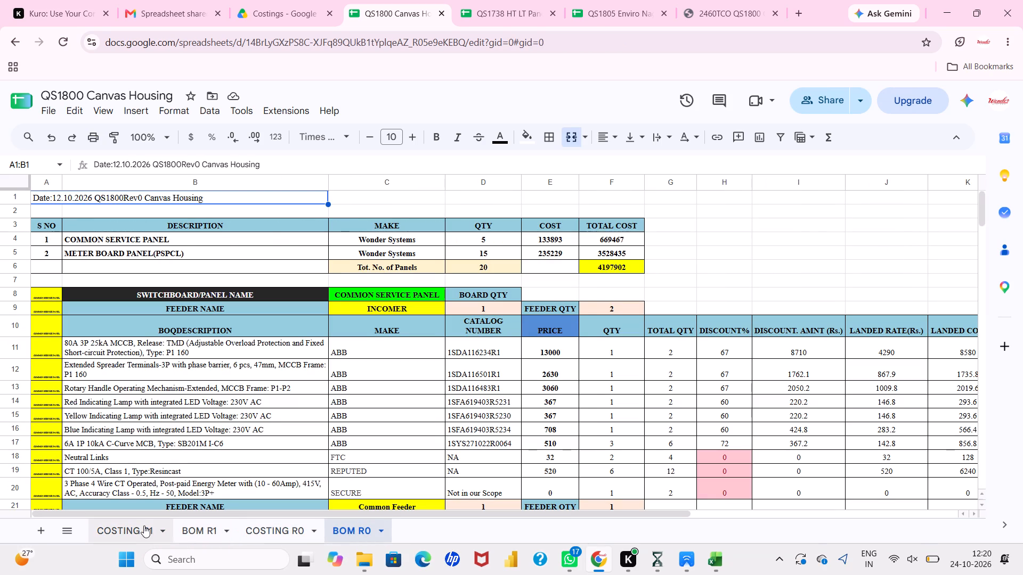
left_click(144, 525)
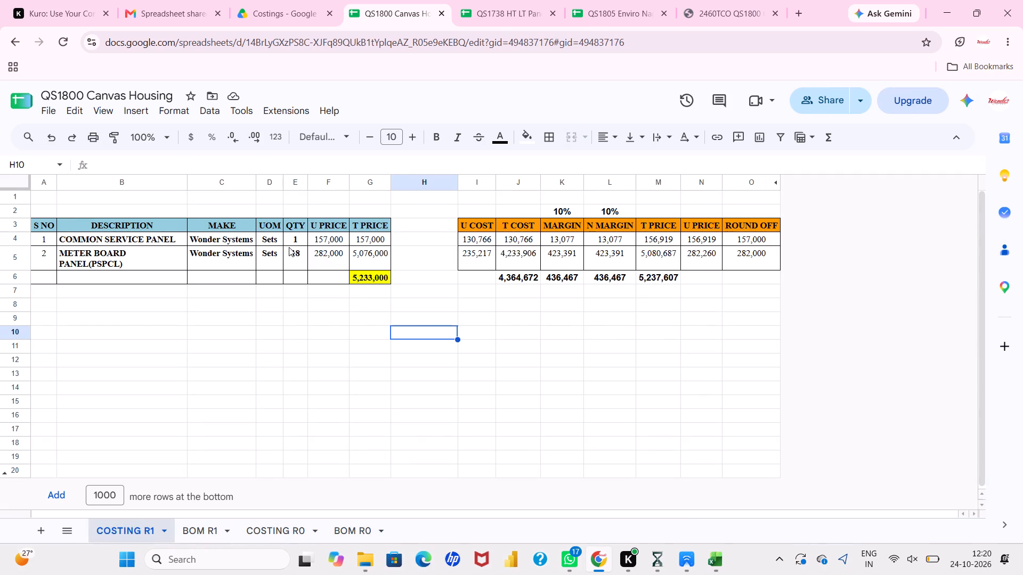
left_click(289, 247)
left_click(295, 260)
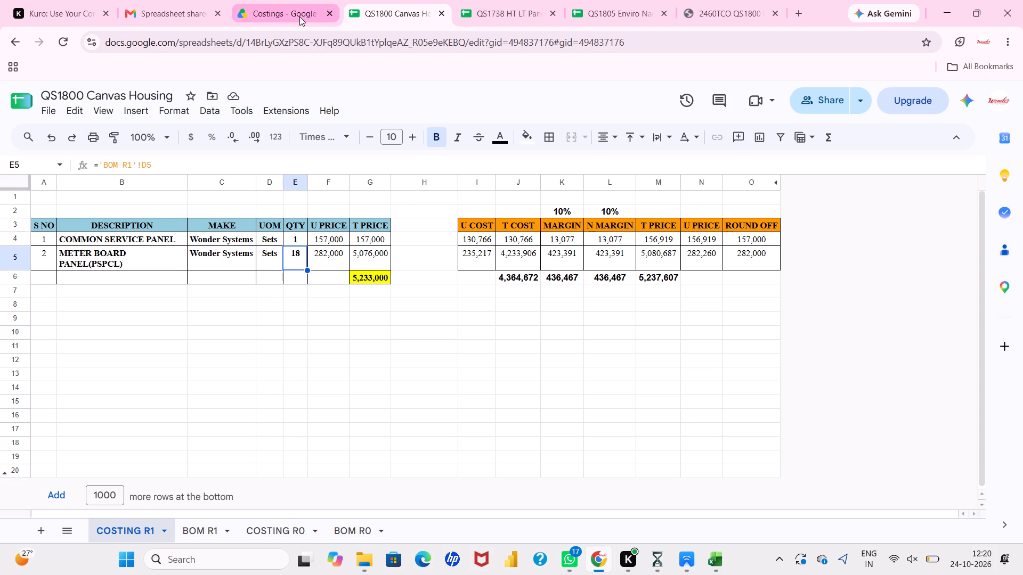
Switch to the QS1738 HT LT Panels spreadsheet and review the MCCB feeders in LT BOQ R2 and the panel 1 entries in LT Costing R2.
left_click(521, 0)
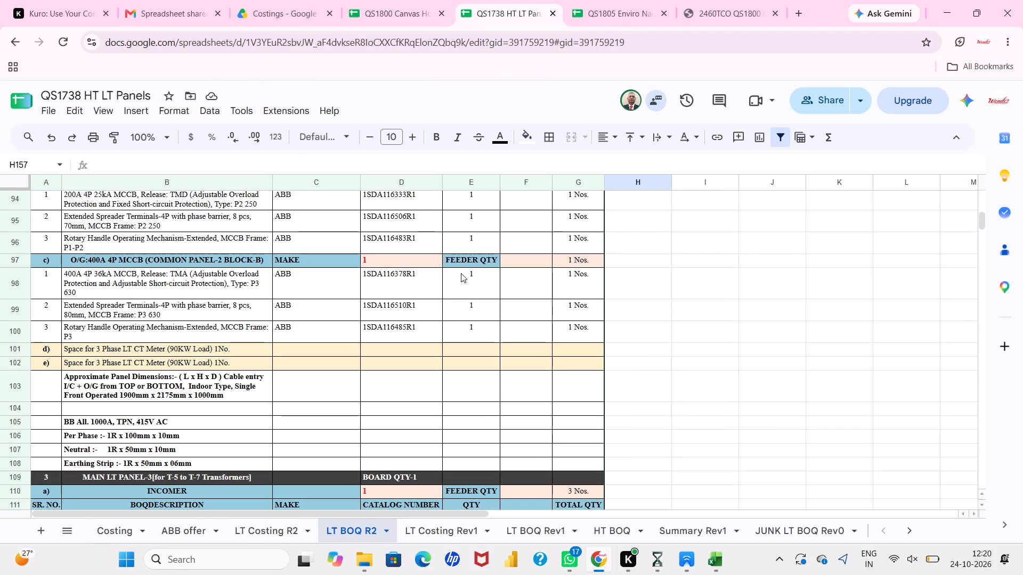
left_click(634, 102)
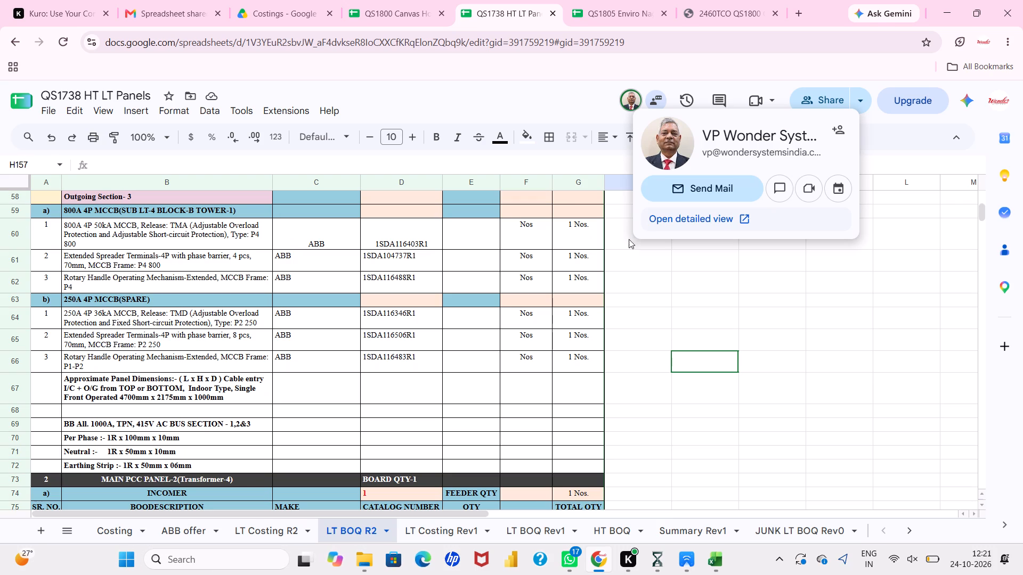
scroll(645, 307, "up", 2)
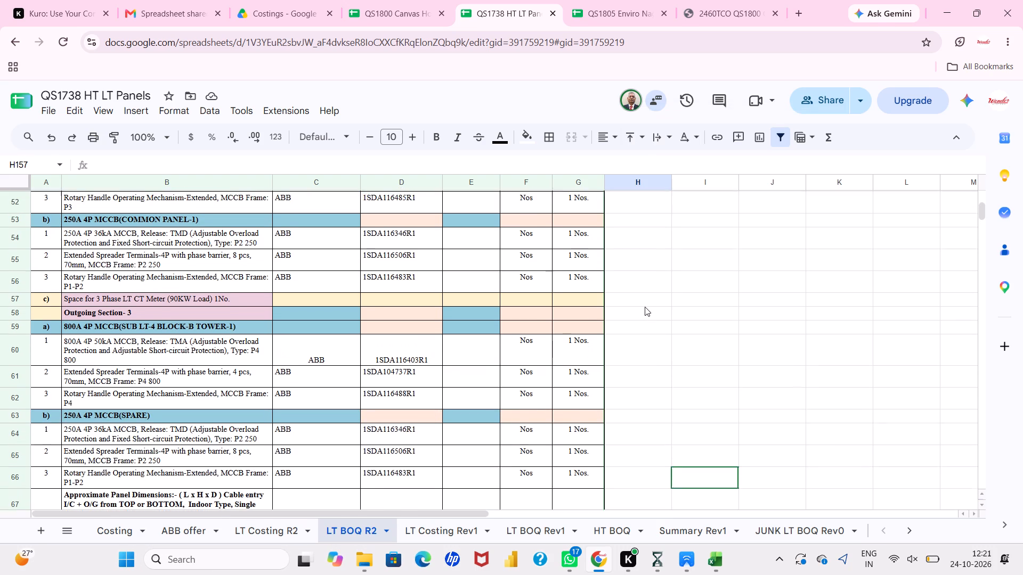
scroll(645, 307, "up", 3)
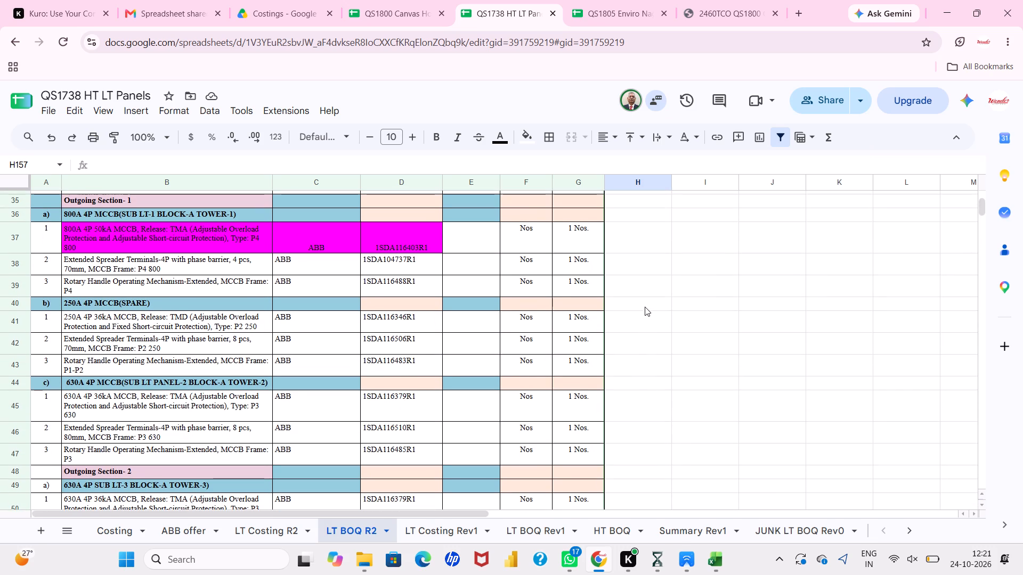
left_click(289, 538)
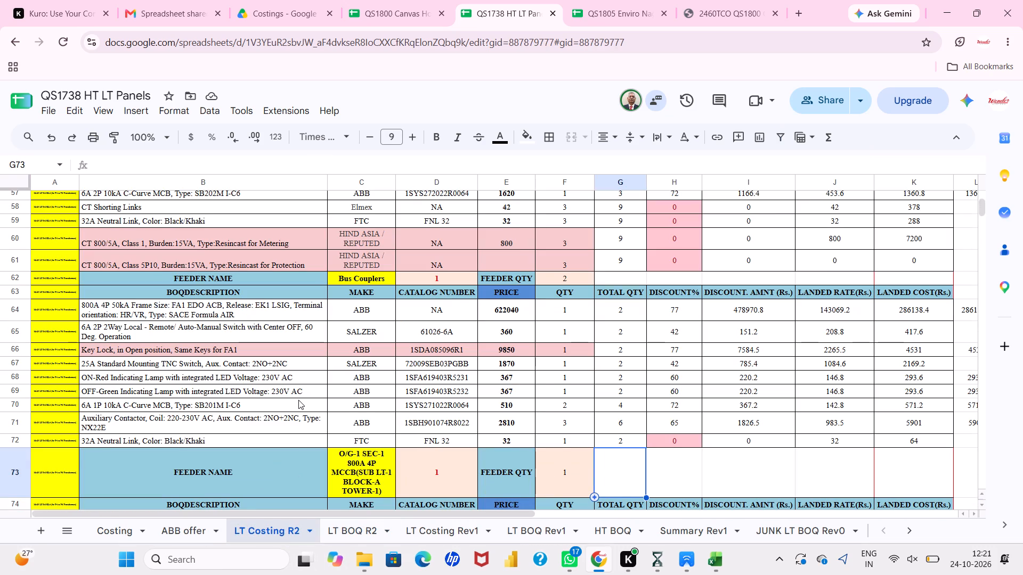
left_click(298, 400)
scroll(298, 400, "up", 2)
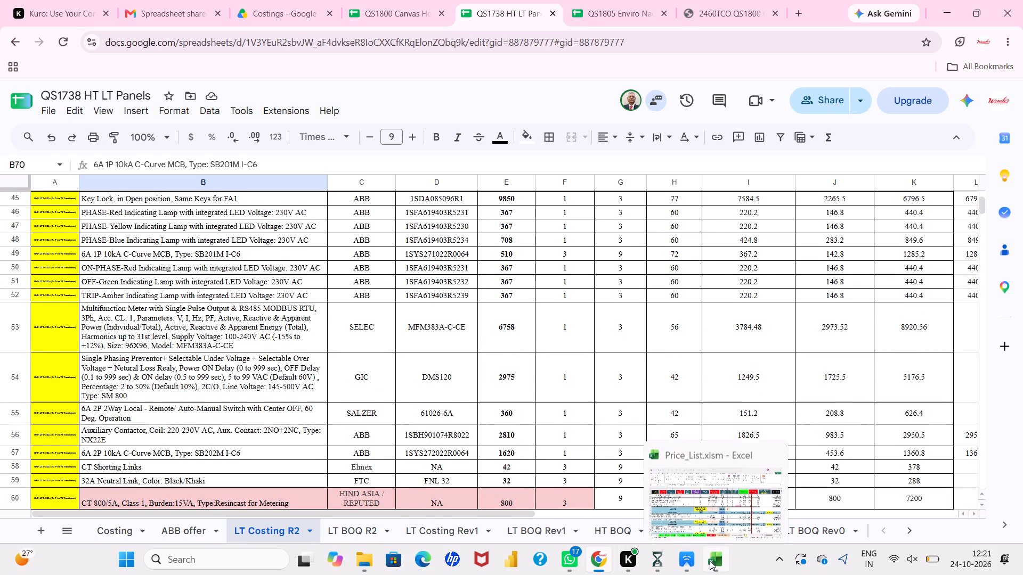
In the Price_List workbook in Excel, copy the SUB LT-1 feeder's 800A 4P 50kA MCCB (1SDA116403R1, 144190) over the SUB LT-4 feeder's 36kA one.
left_click(707, 500)
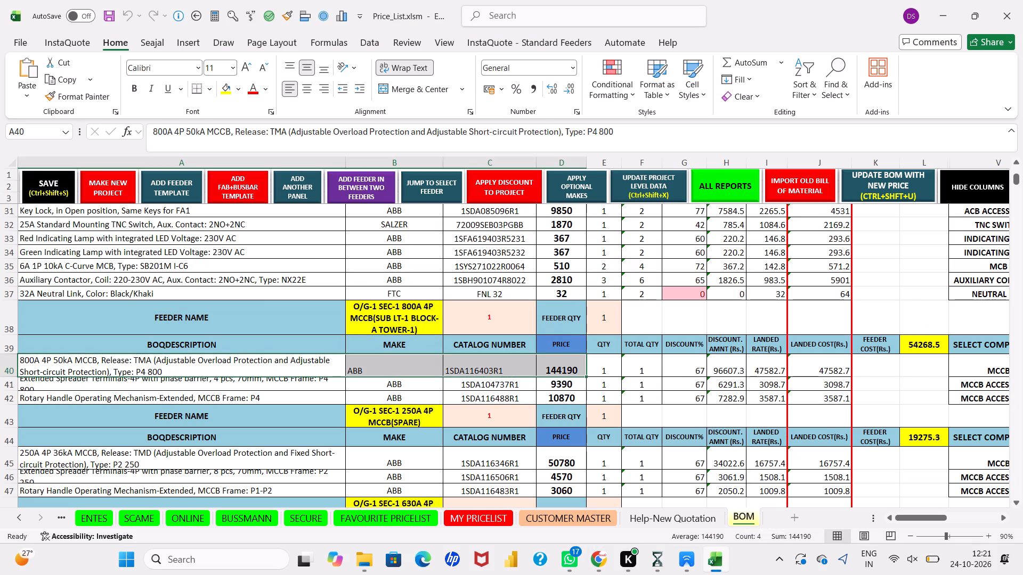
left_click_drag(336, 363, 558, 373)
key("ctrl+c")
scroll(558, 373, "down", 3)
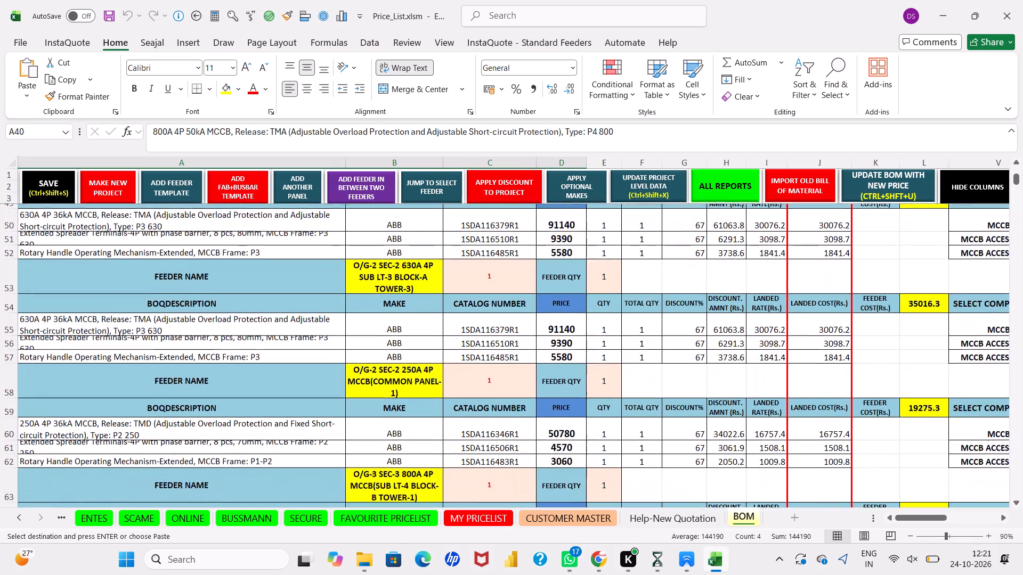
scroll(558, 373, "down", 2)
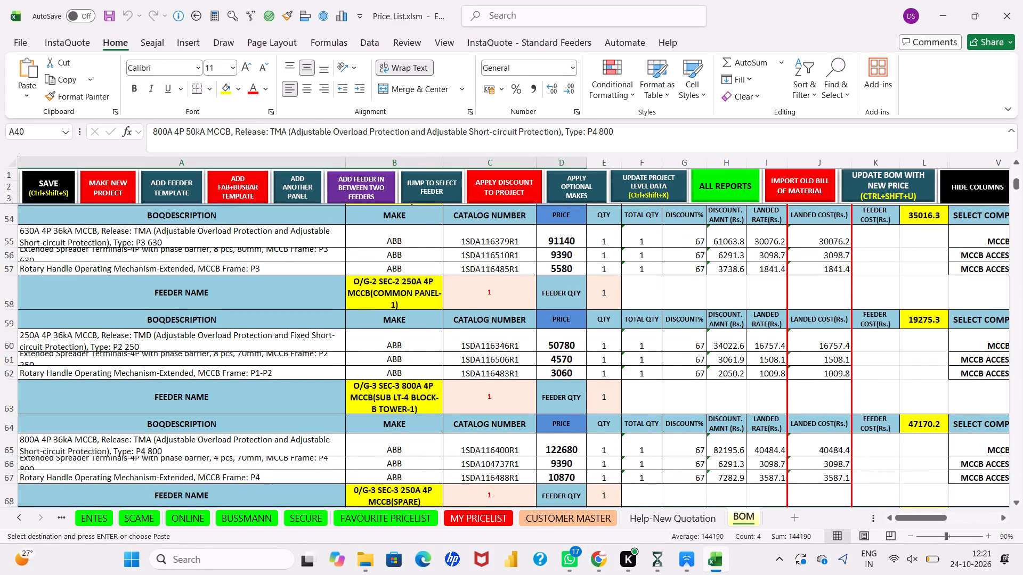
left_click(324, 442)
key("ctrl+v")
scroll(324, 442, "down", 4)
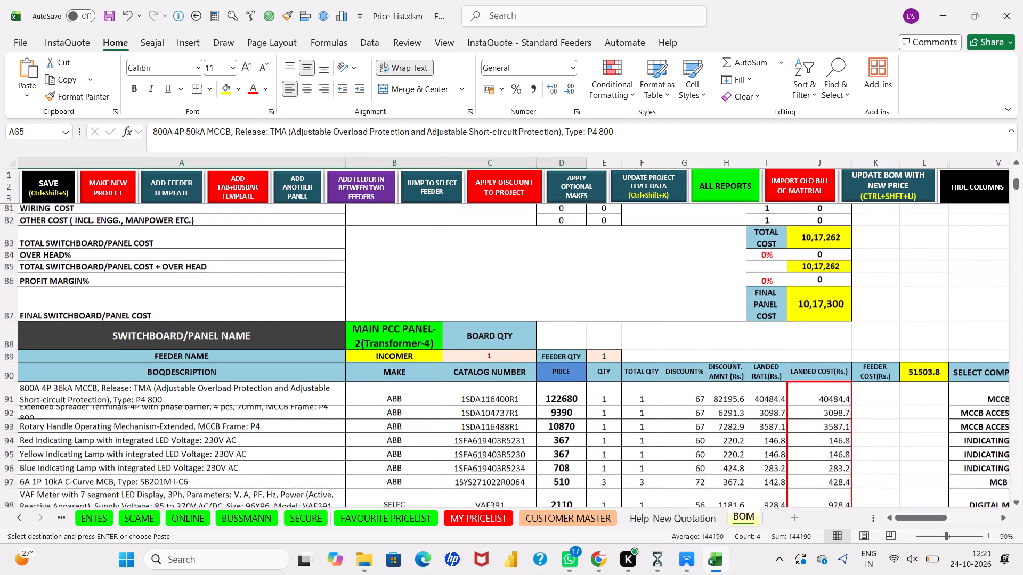
scroll(324, 442, "down", 2)
scroll(324, 442, "up", 3)
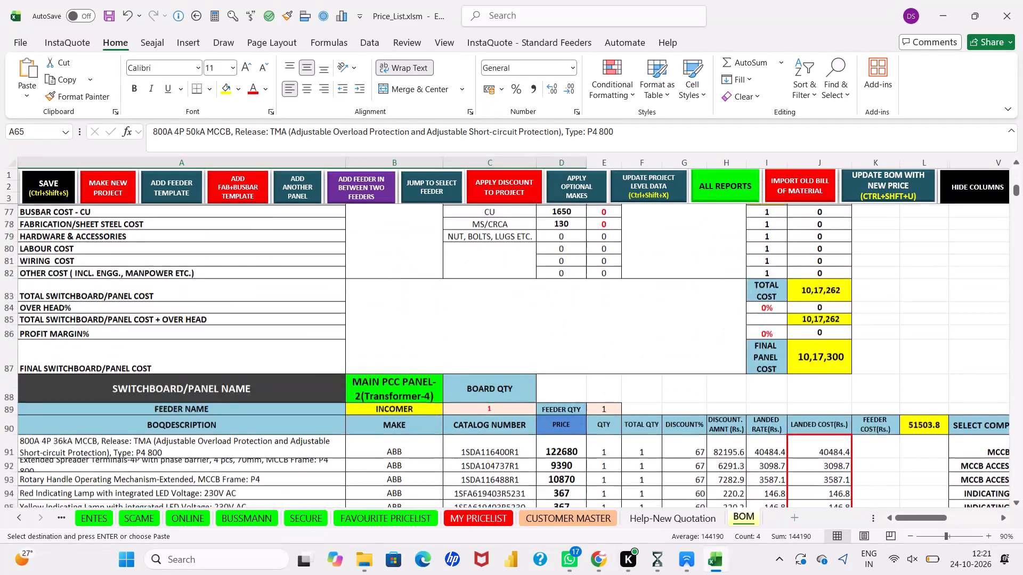
scroll(324, 442, "up", 1)
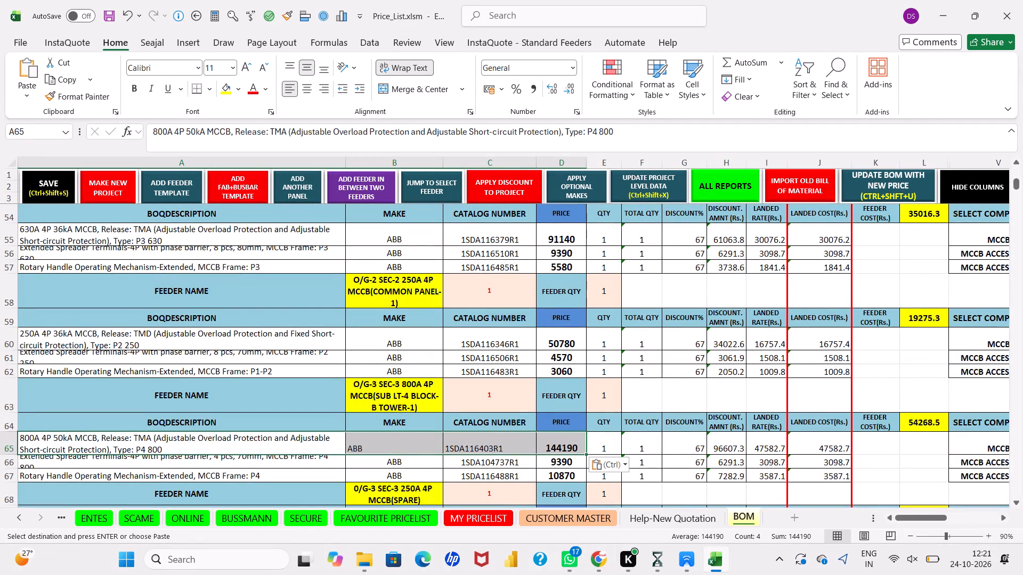
key("ctrl+z")
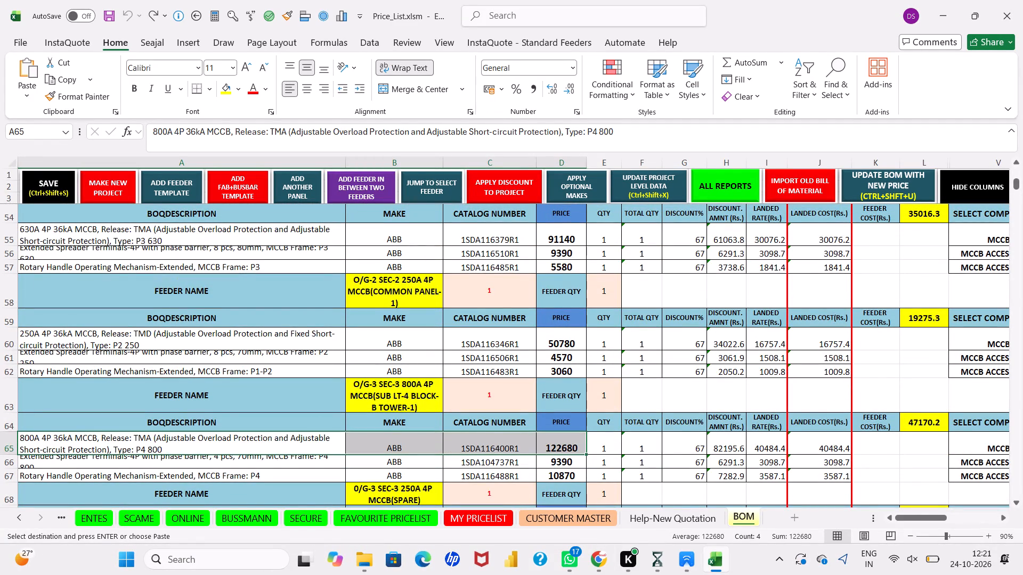
key("ctrl+v")
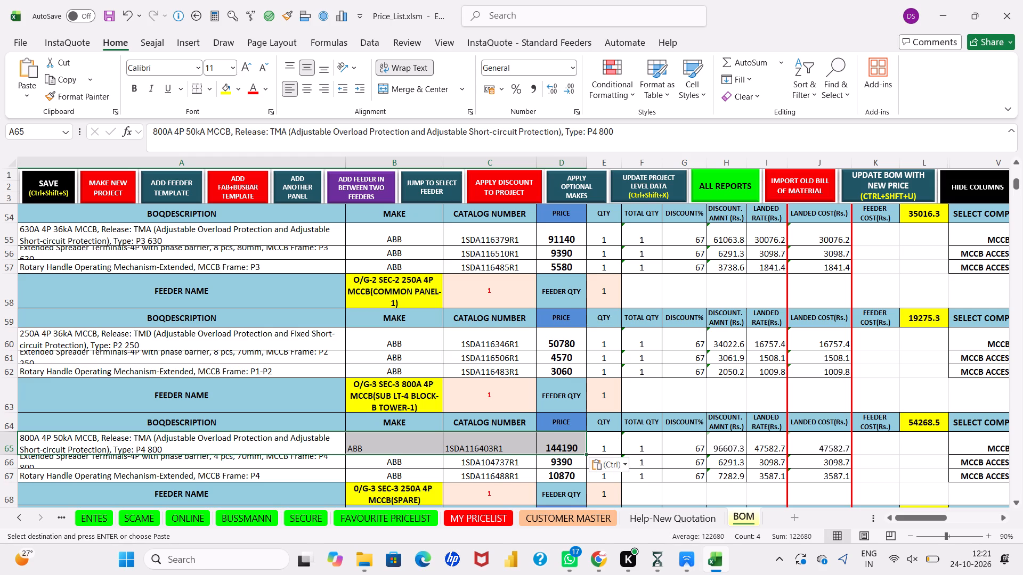
Replace the 800A 4P 36kA MCCBs in MAIN PCC PANEL-2's SUB LT-5 feeder and incomer with the copied 50kA MCCB, 1SDA116403R1 at 144190.
scroll(306, 443, "down", 4)
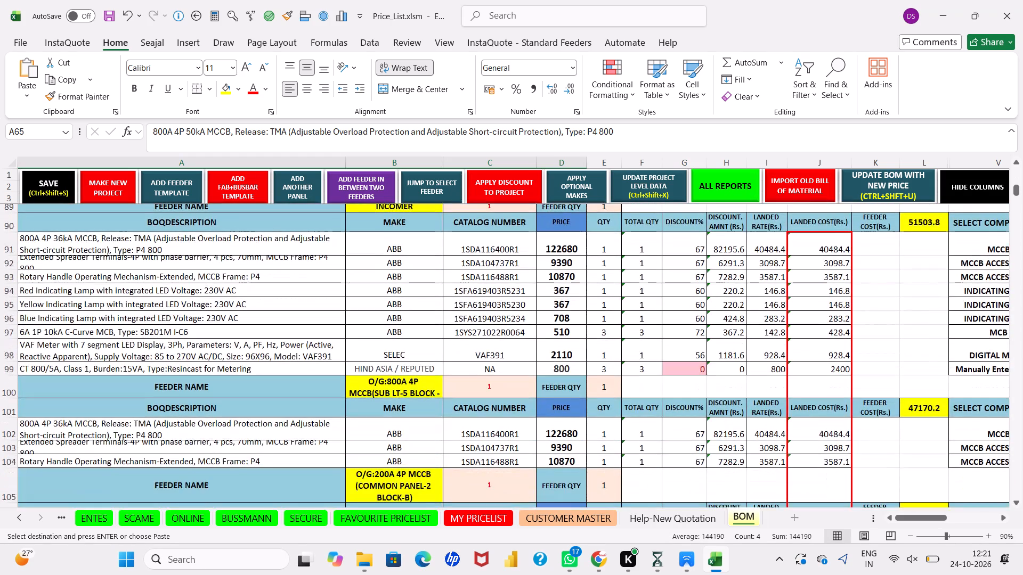
scroll(306, 443, "down", 1)
left_click(306, 432)
key("ctrl+v")
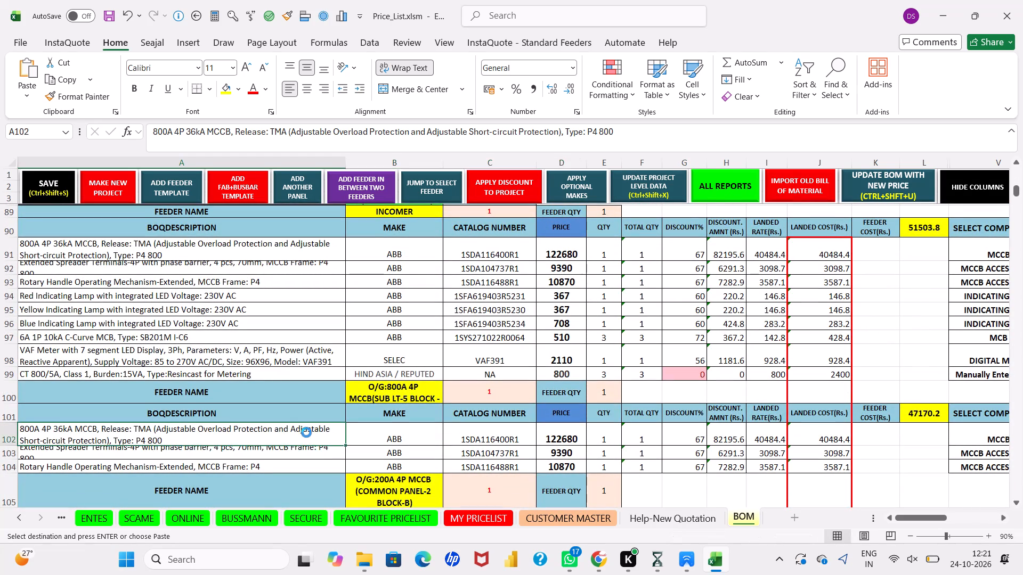
left_click(318, 245)
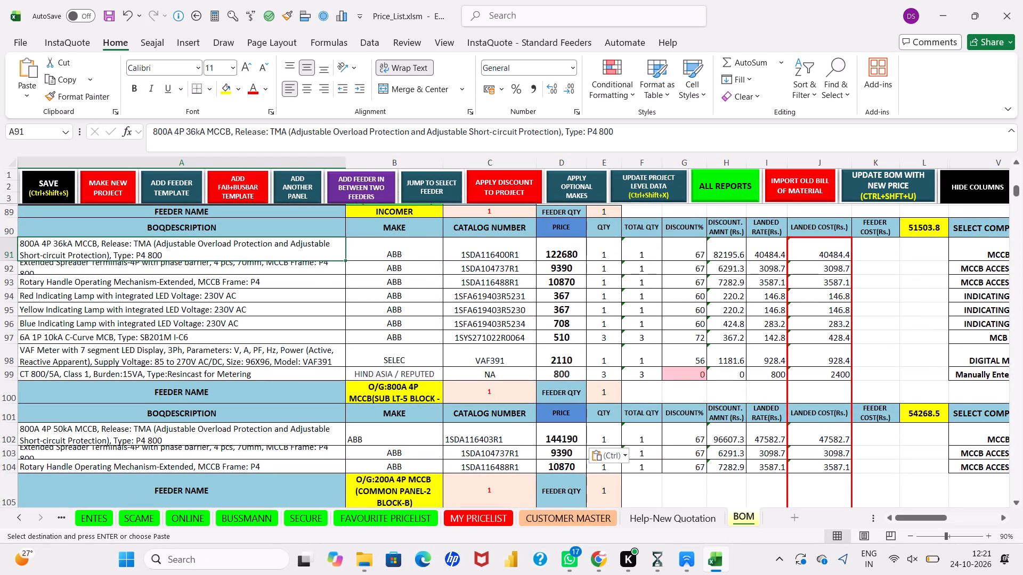
key("ctrl+v")
Check the feeders further down the BOM, and save a backup of the ongoing project.
scroll(318, 245, "down", 5)
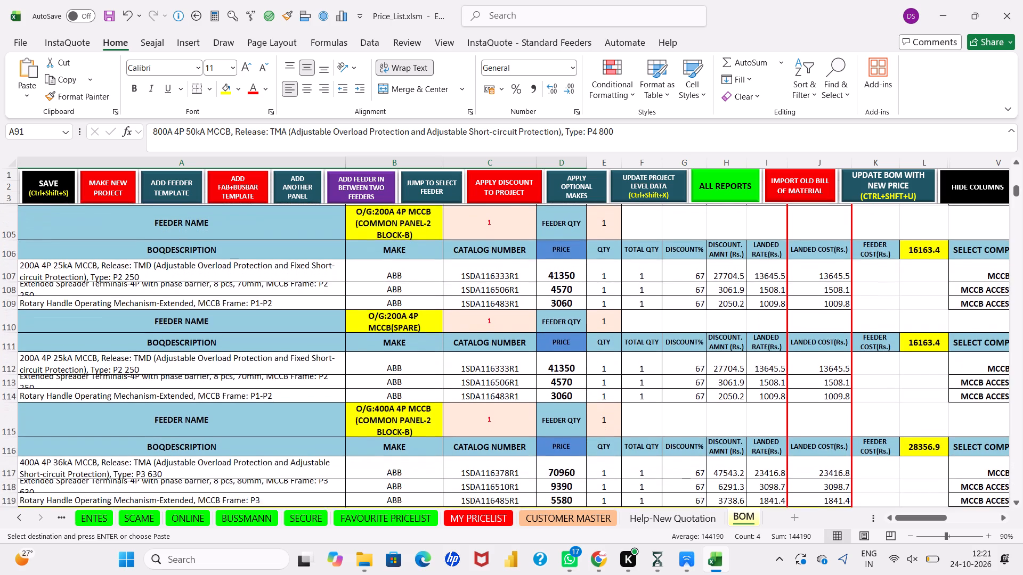
scroll(318, 245, "down", 3)
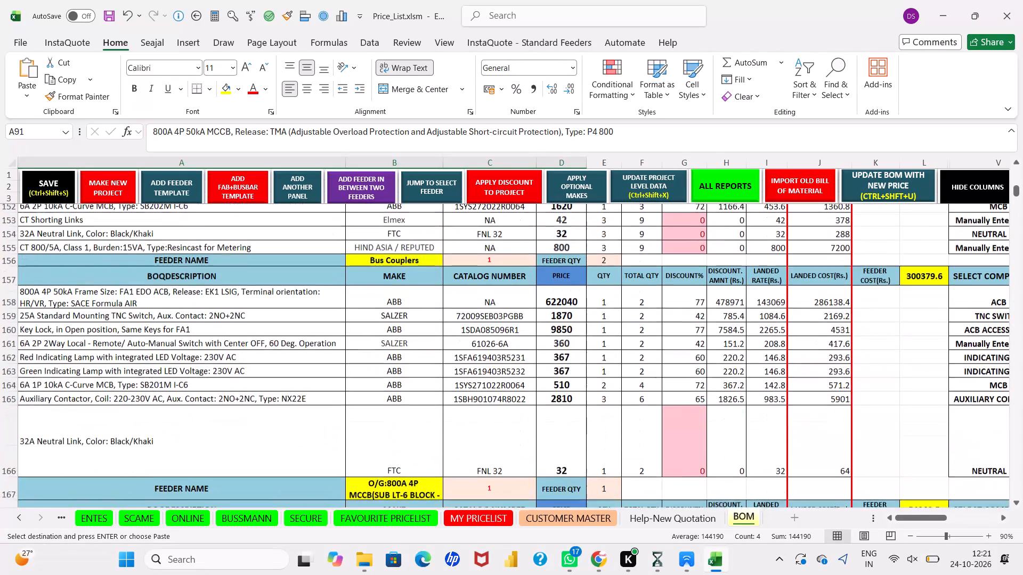
scroll(318, 245, "up", 3)
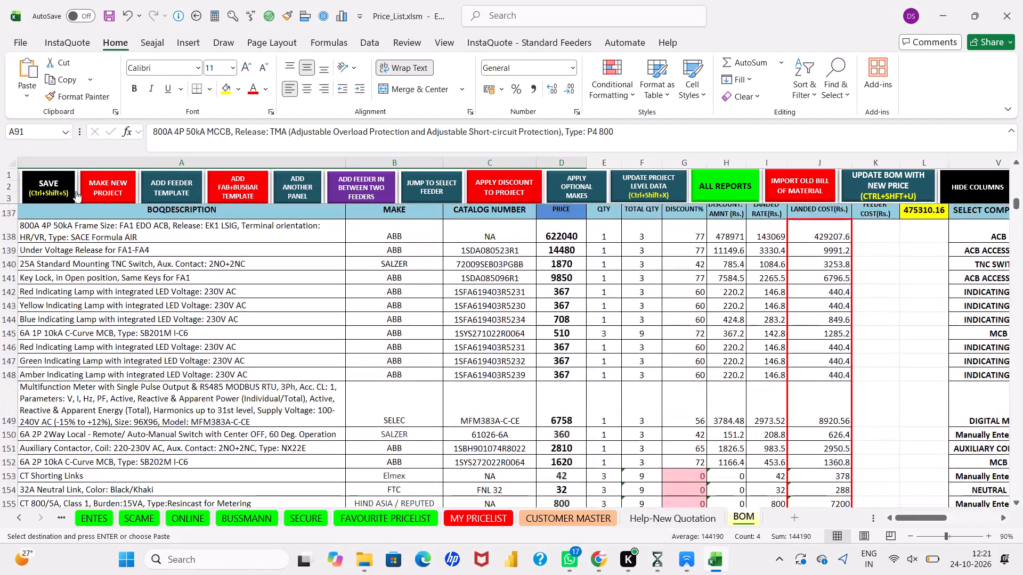
left_click(44, 187)
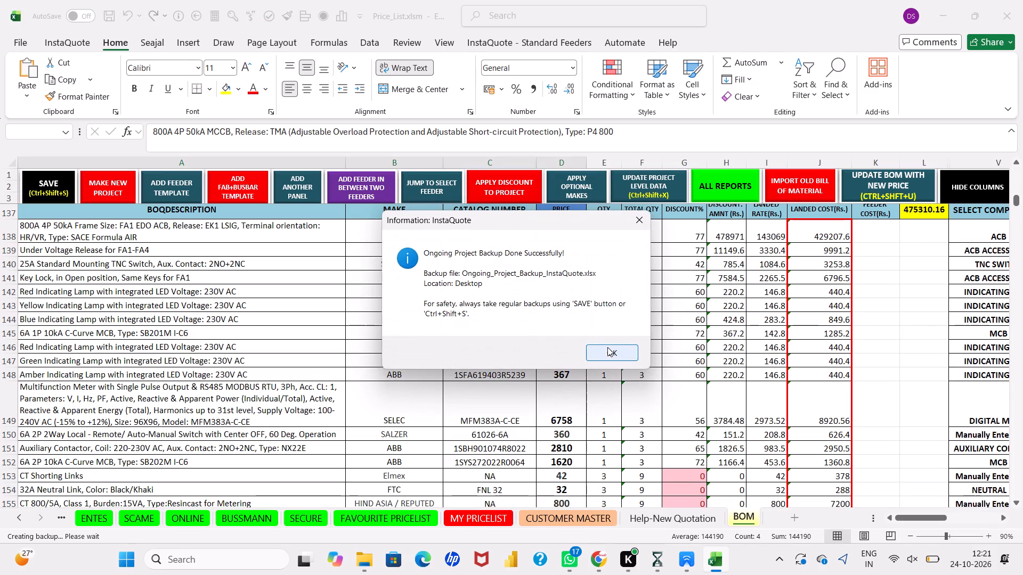
left_click(607, 347)
Examine the landed costs and total switchboard cost of MAIN LT PANEL-1 in the BOM.
scroll(607, 347, "up", 12)
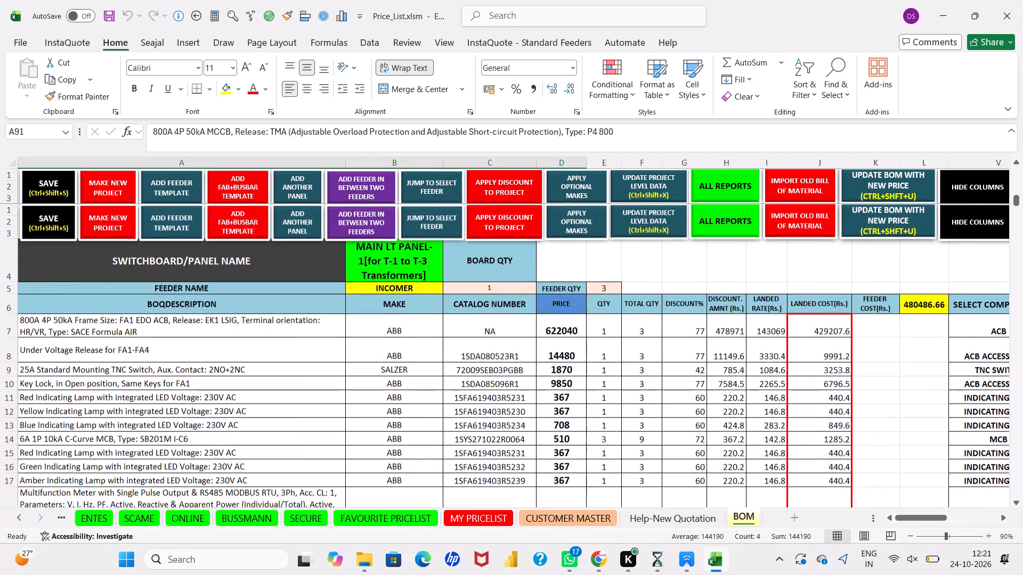
scroll(607, 347, "left", 3)
scroll(607, 347, "down", 7)
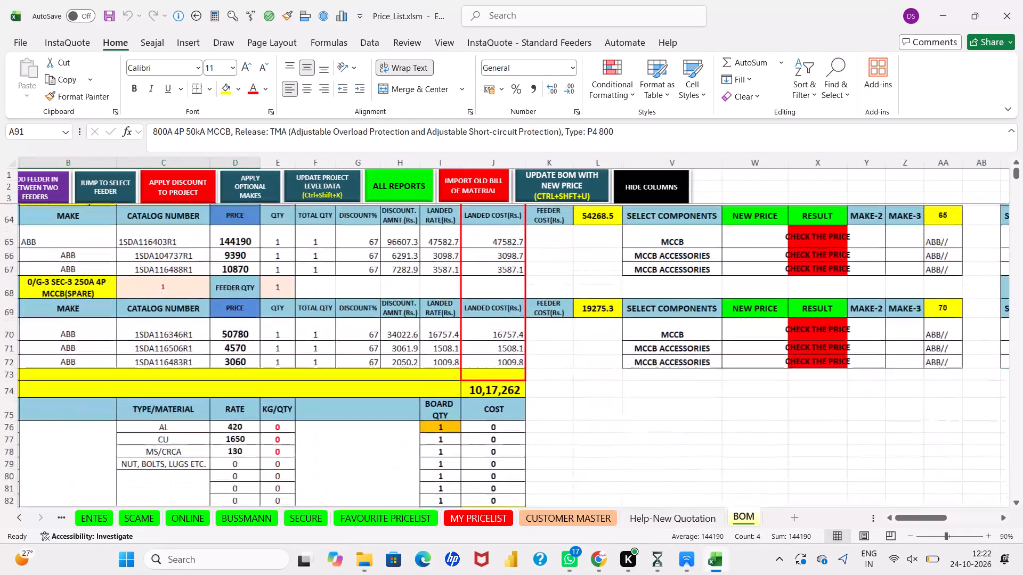
scroll(607, 347, "down", 2)
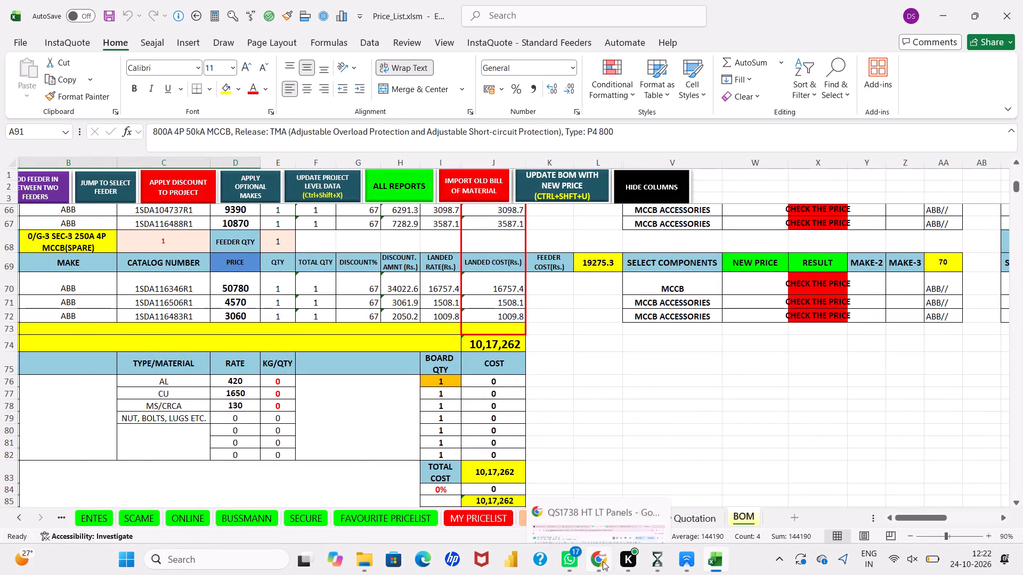
Switch to the QS1738 spreadsheet in Chrome and check the panel 1 and panel 2 landed cost totals in LT Costing R2 against the BOM.
left_click(603, 561)
scroll(669, 418, "left", 3)
scroll(669, 418, "up", 8)
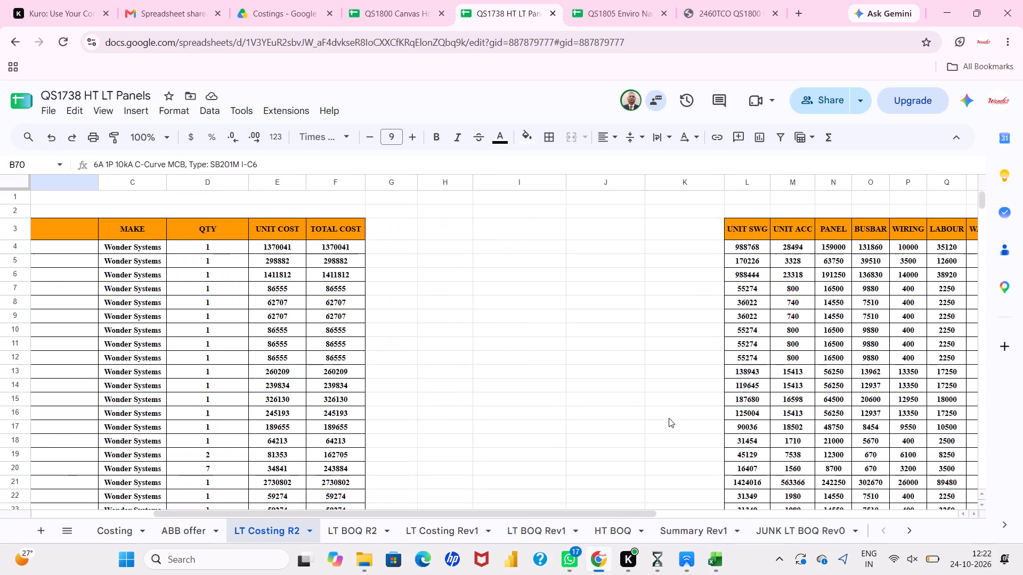
scroll(669, 418, "down", 12)
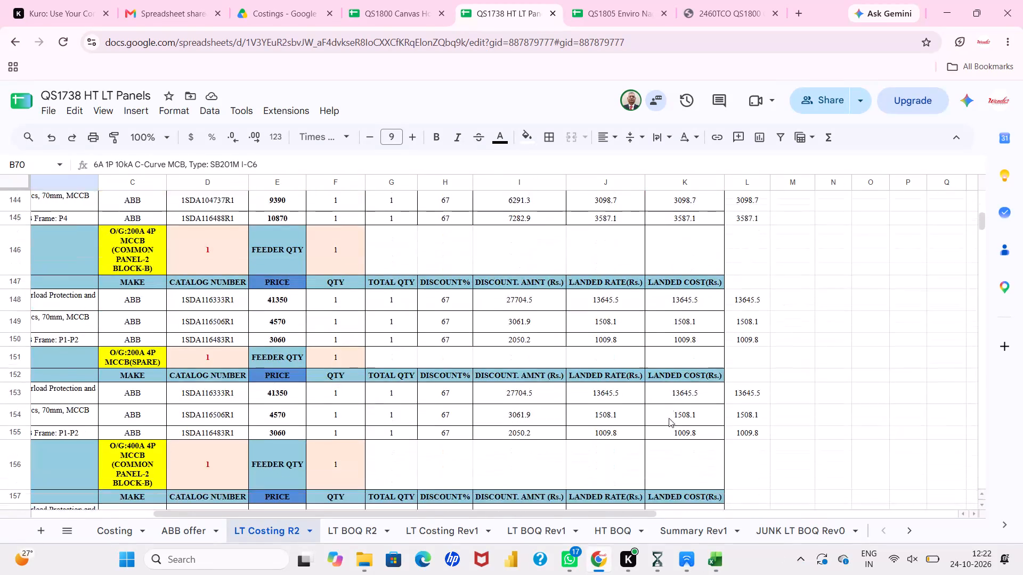
scroll(669, 418, "down", 1)
scroll(669, 418, "up", 3)
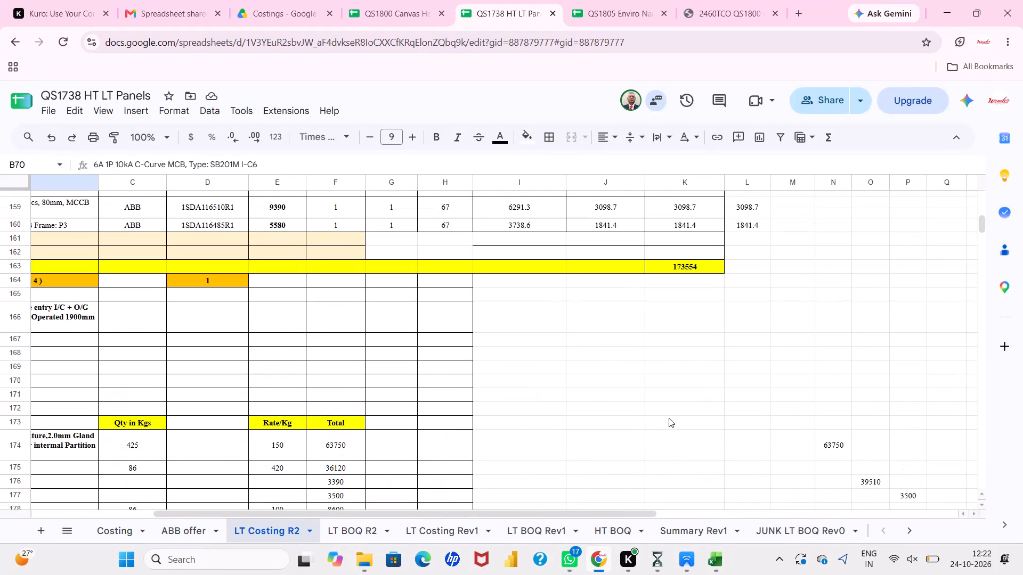
scroll(669, 418, "up", 3)
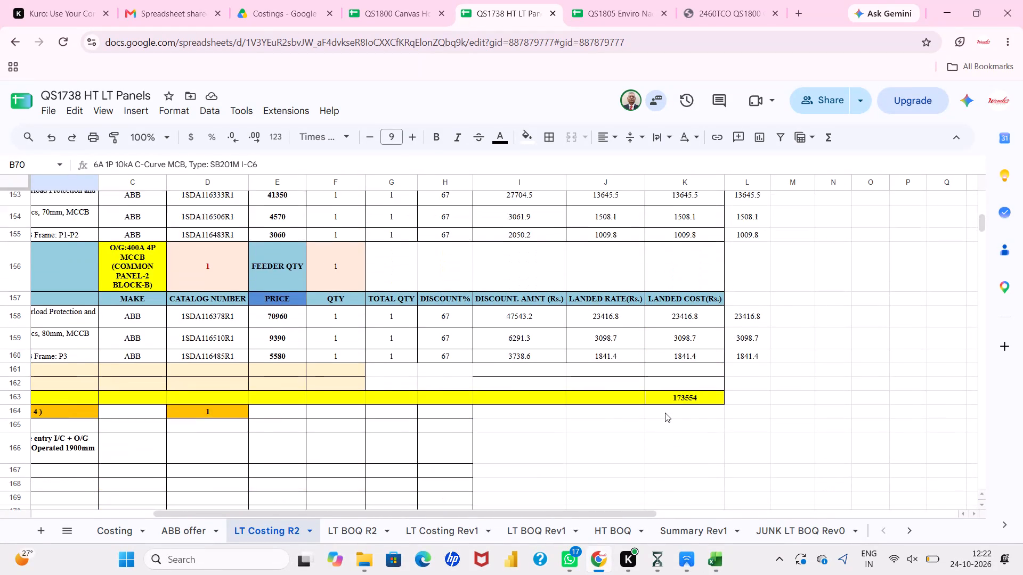
scroll(665, 413, "up", 5)
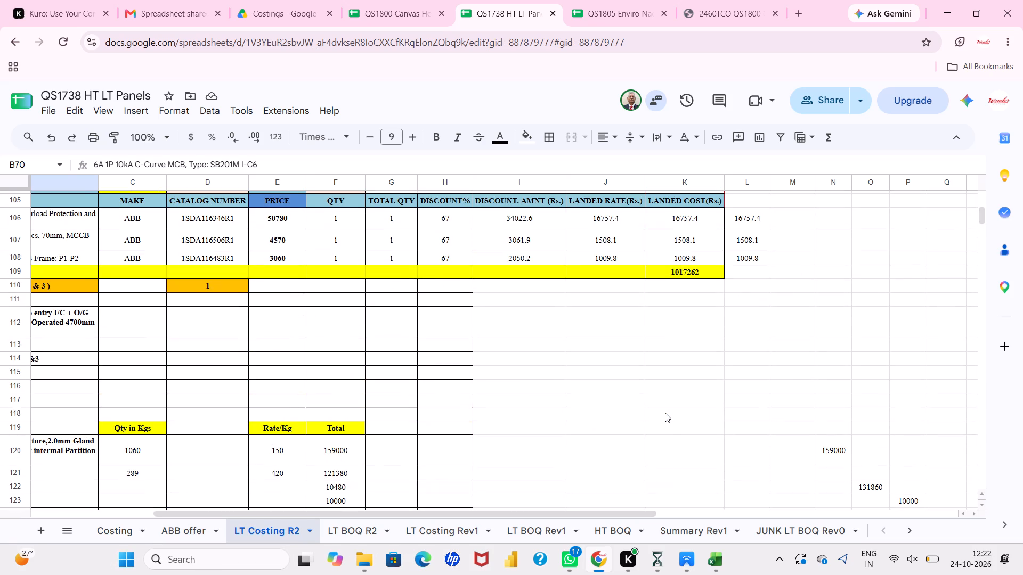
Compare MAIN PCC PANEL-2's landed cost total in the Price_List BOM with LT Costing R2, and view the panel cost summary.
scroll(665, 413, "down", 3)
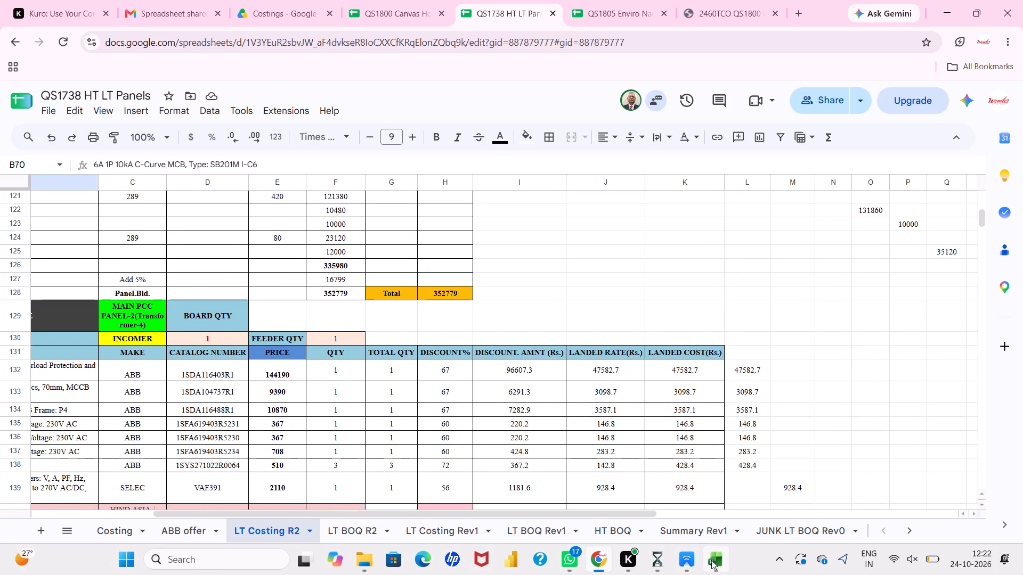
left_click(712, 507)
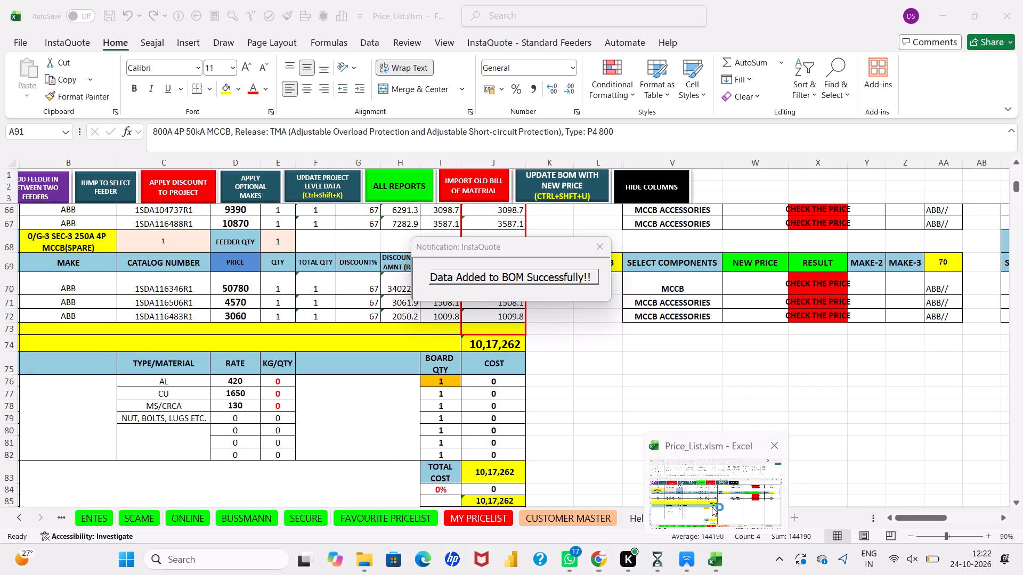
left_click(537, 450)
scroll(537, 450, "down", 5)
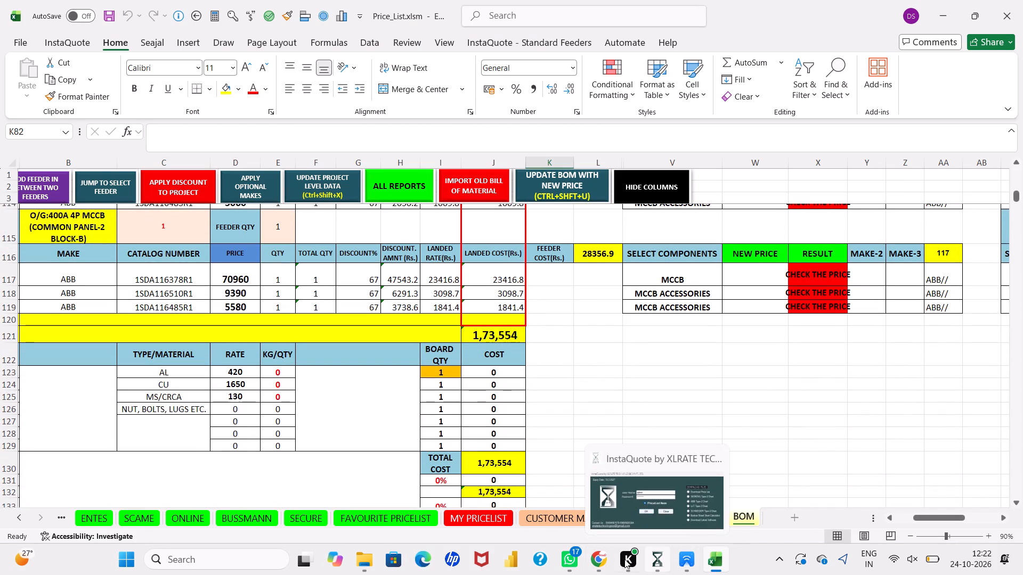
left_click(615, 512)
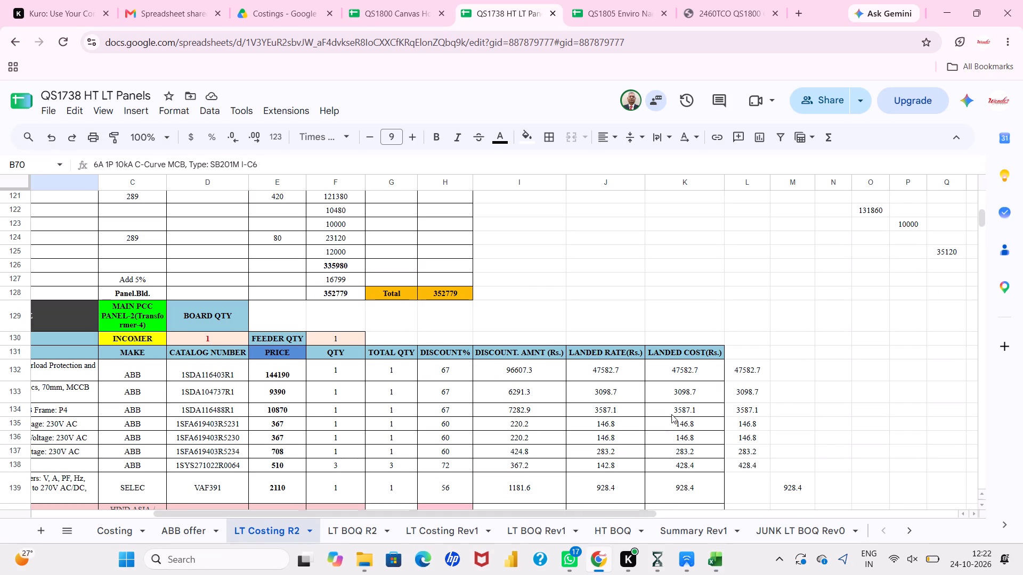
scroll(671, 414, "down", 6)
left_click(686, 402)
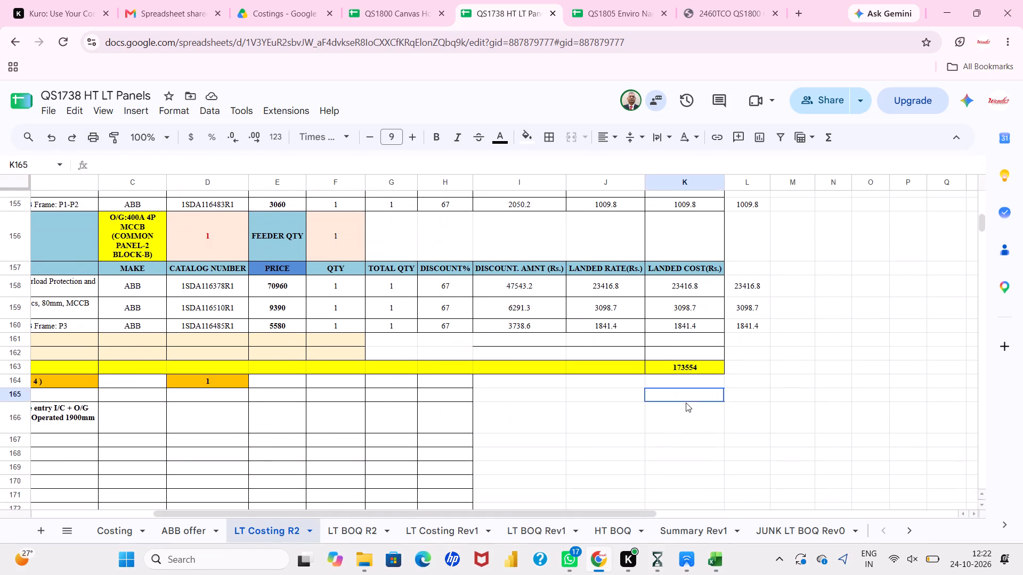
scroll(686, 402, "up", 12)
scroll(670, 302, "right", 4)
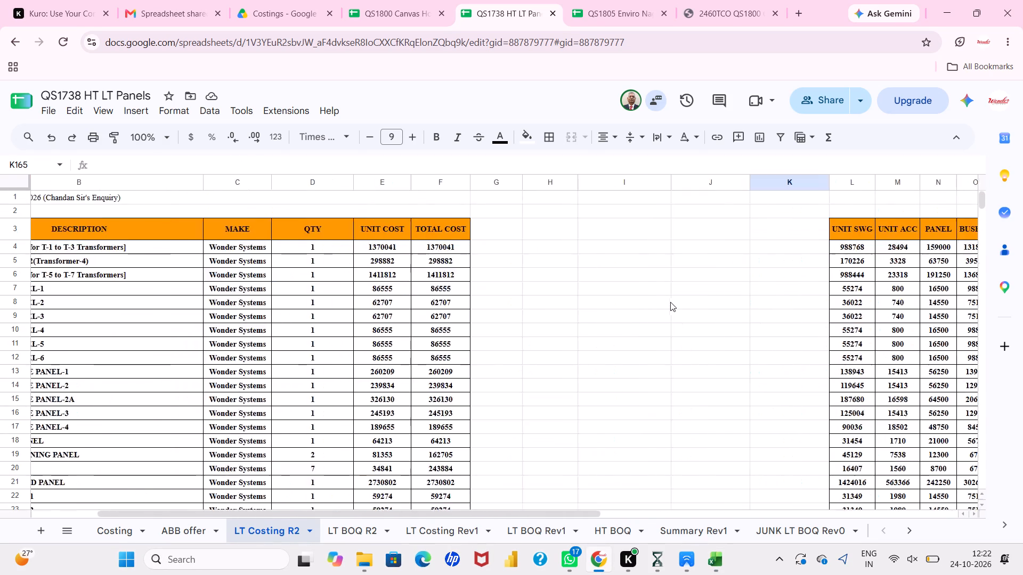
Switch to the QS1805 Enviro Nagpur spreadsheet, follow the collaborator's position, and examine the main incomer and 15HP DOL starter feeder items.
left_click(611, 0)
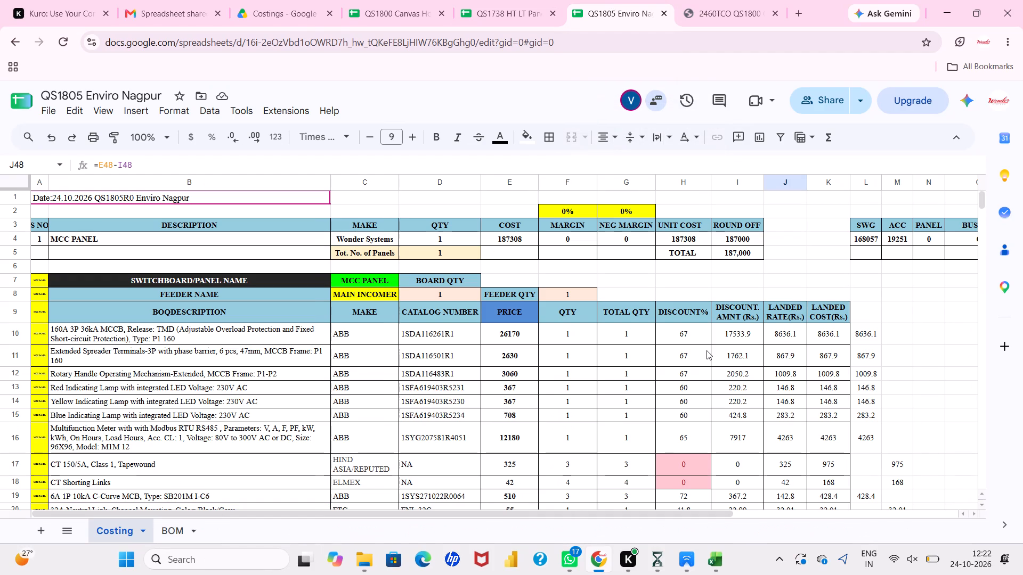
left_click(707, 350)
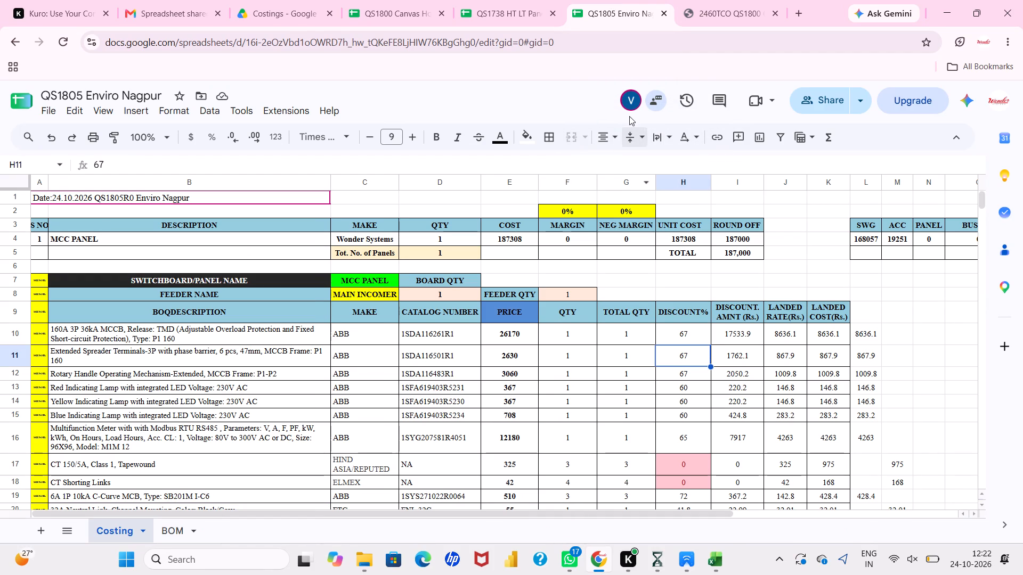
left_click(634, 105)
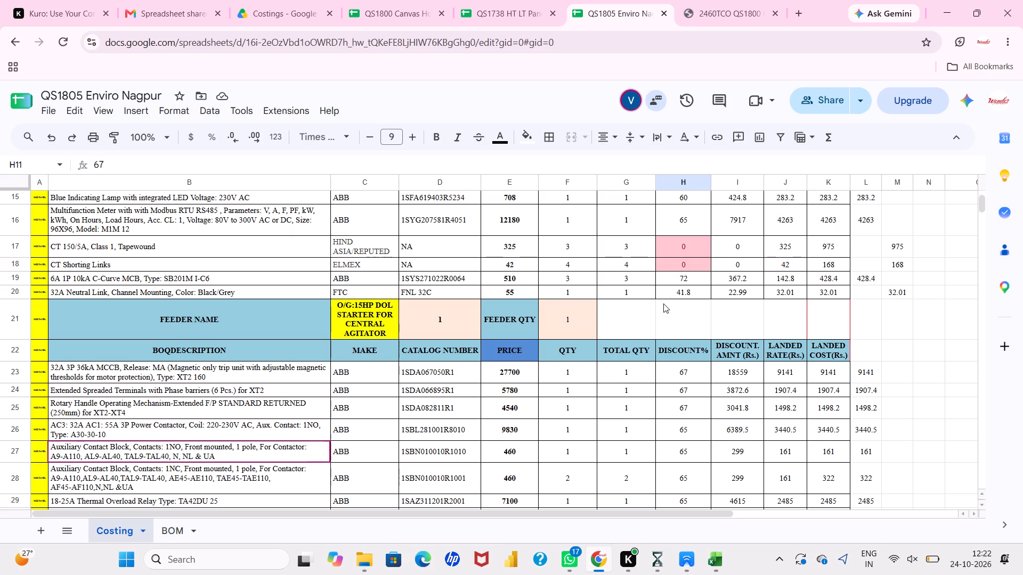
scroll(663, 303, "down", 1)
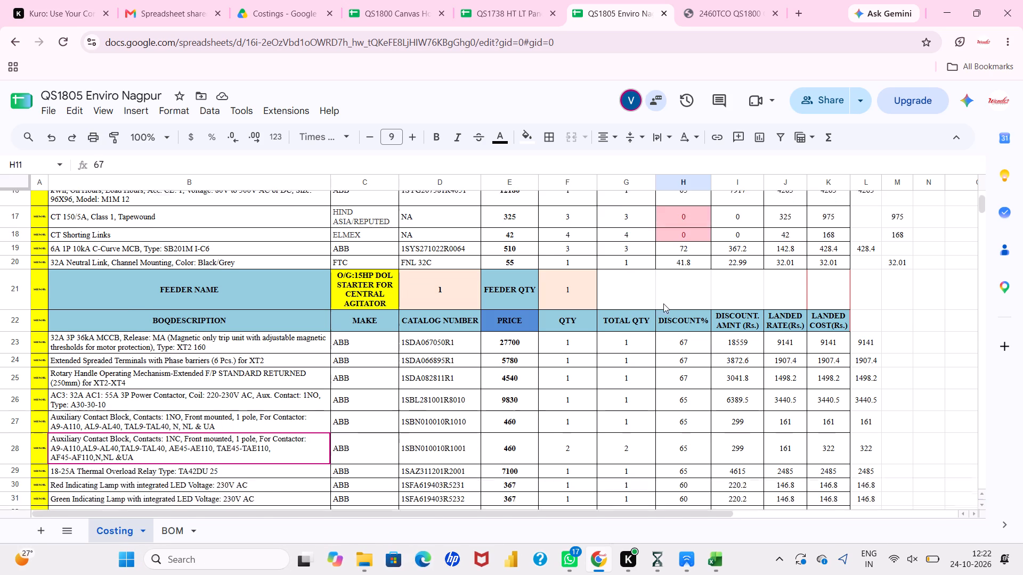
scroll(663, 303, "down", 1)
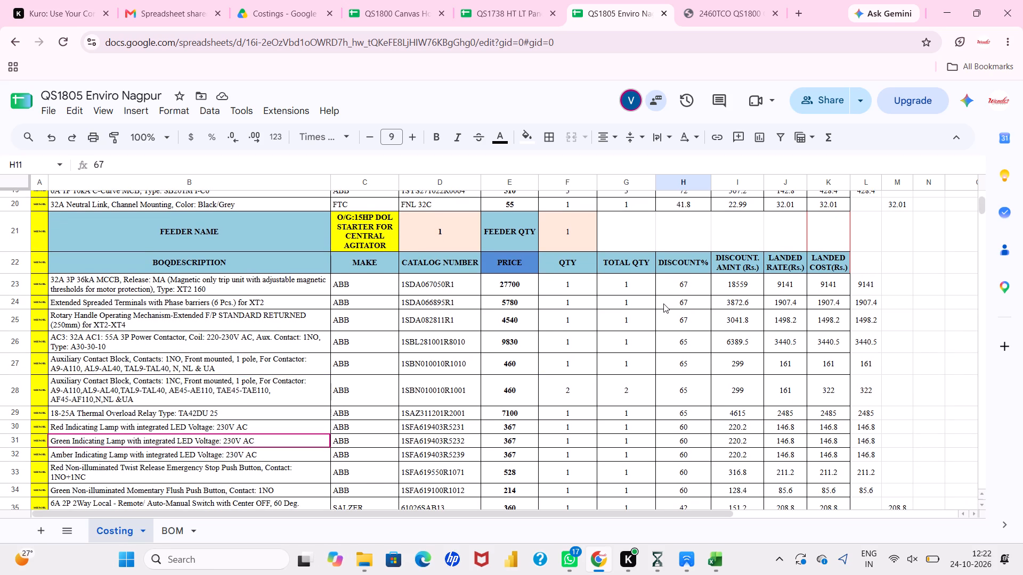
scroll(663, 303, "down", 1)
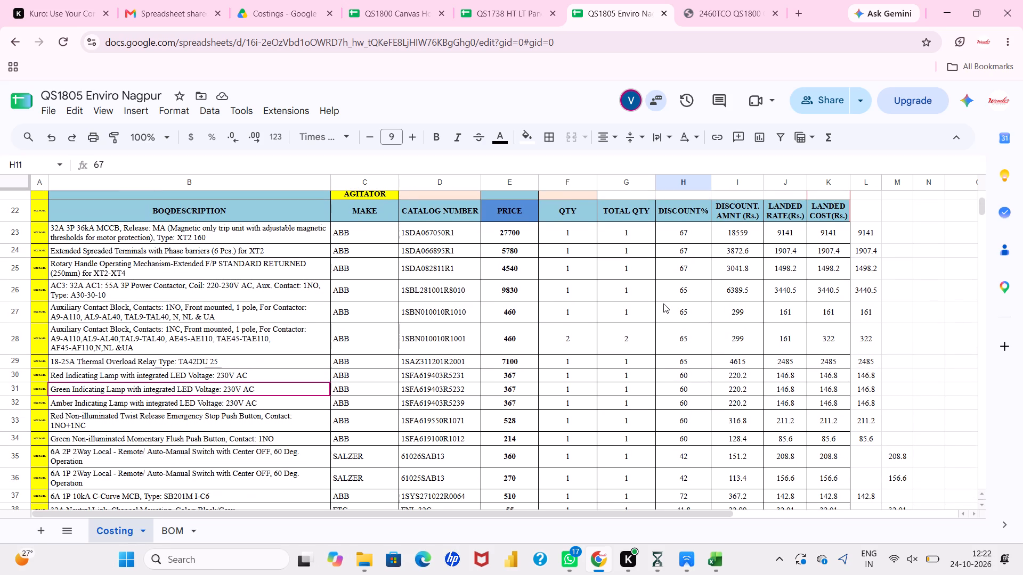
scroll(663, 303, "down", 1)
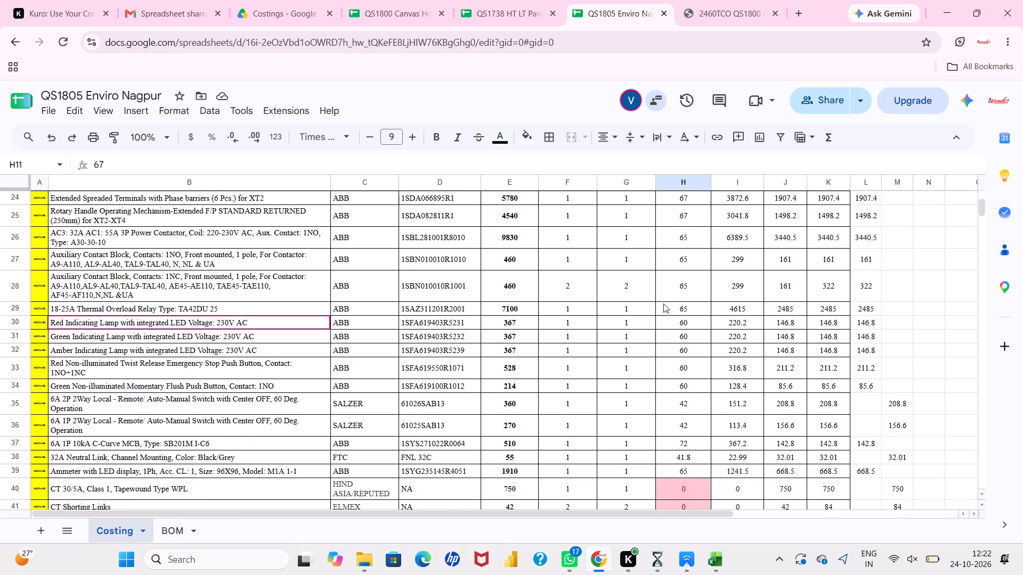
scroll(663, 303, "down", 1)
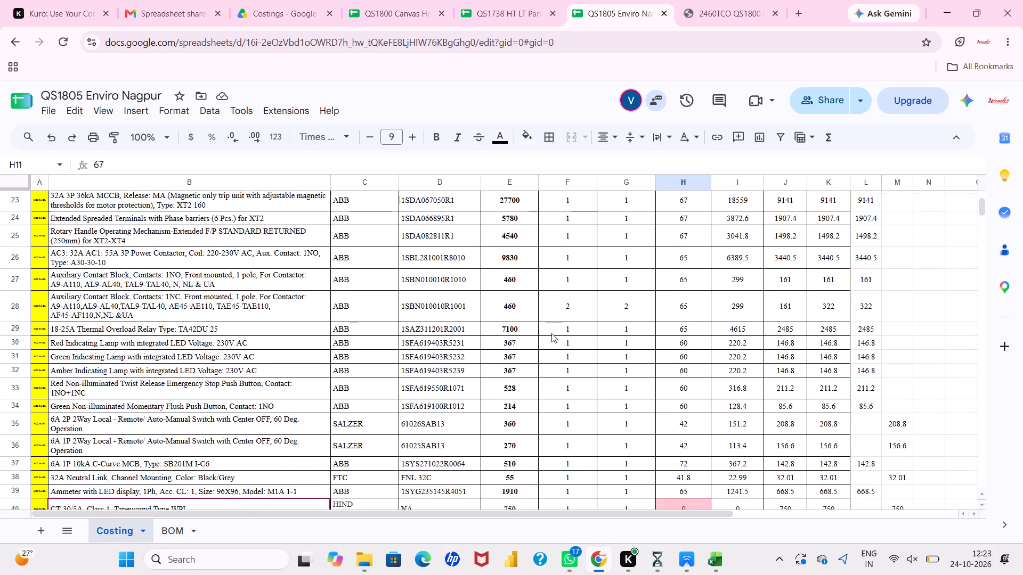
scroll(551, 333, "down", 1)
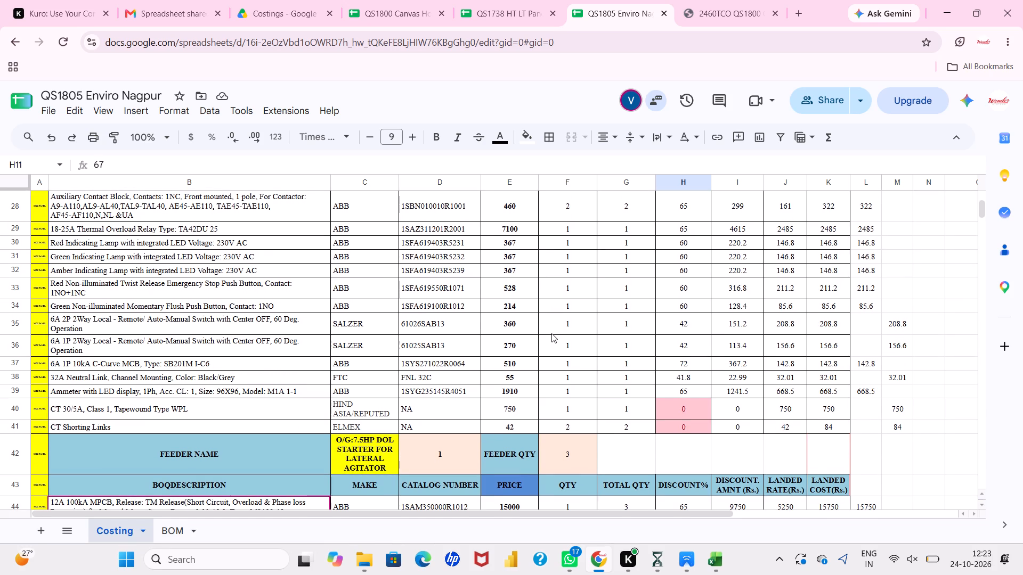
scroll(551, 333, "down", 2)
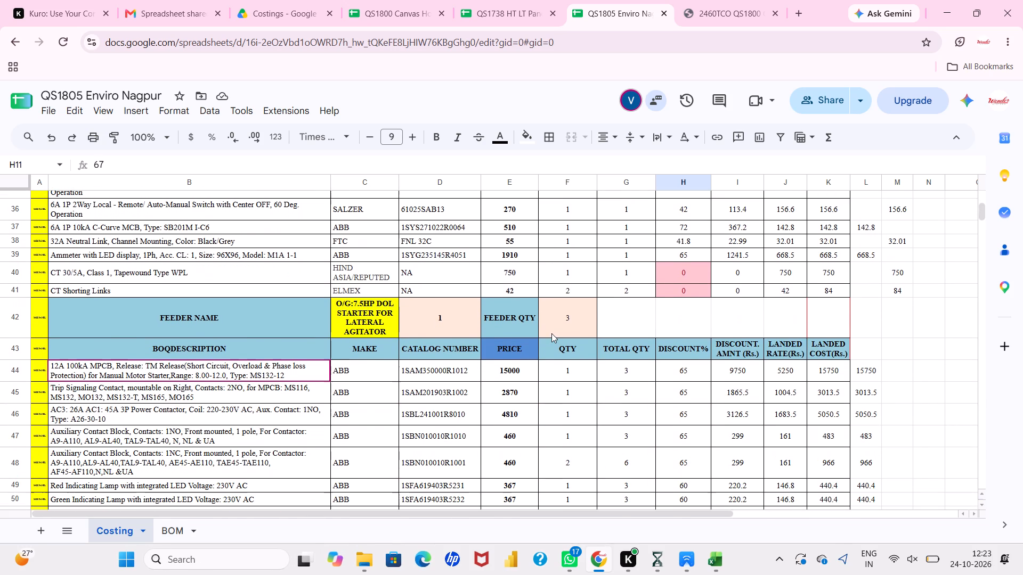
scroll(551, 333, "down", 1)
scroll(551, 333, "up", 2)
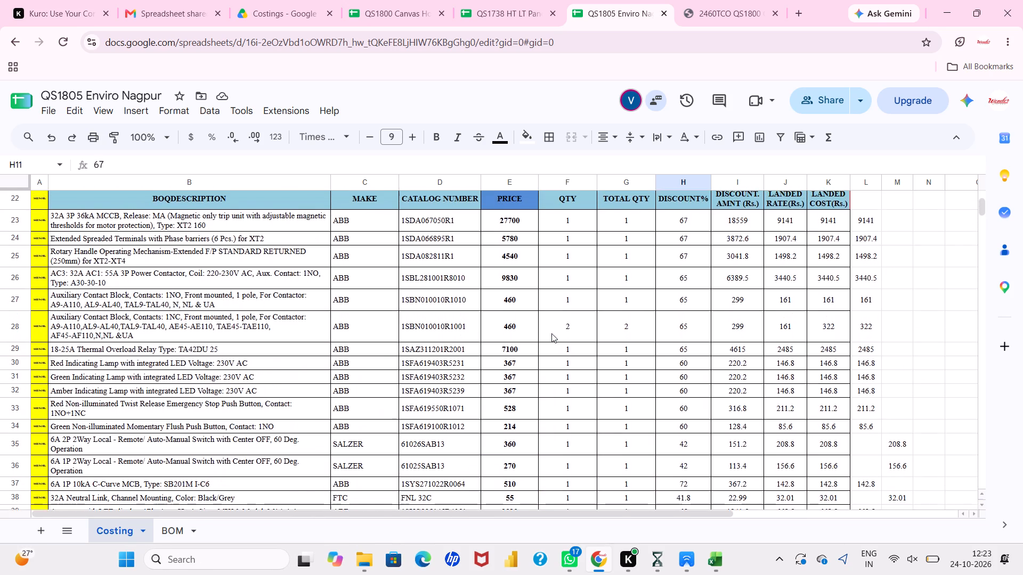
Examine the costing items of the 7.5HP DOL starter feeders for the lateral agitator and digestor feed pumps.
scroll(551, 333, "down", 1)
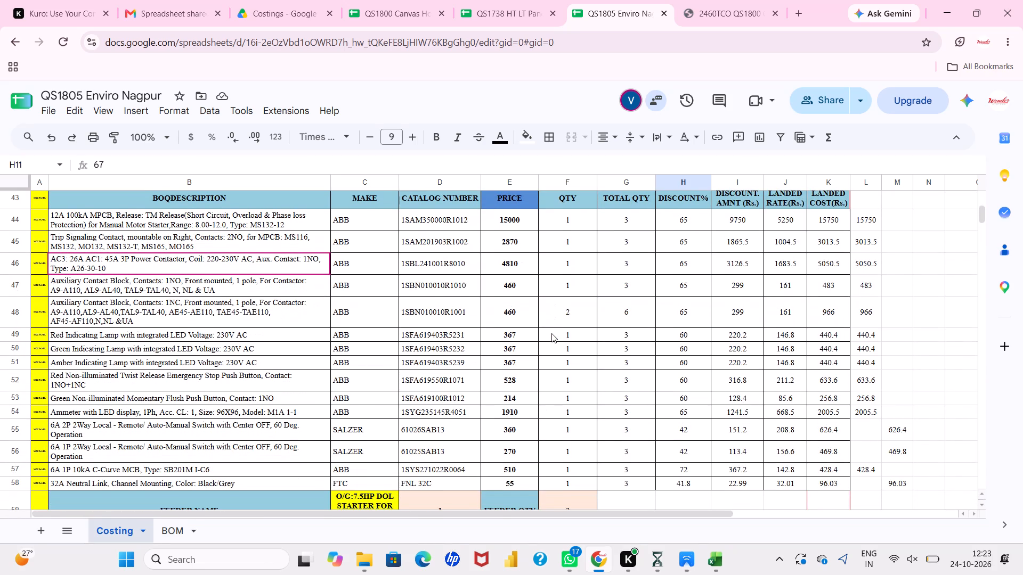
scroll(551, 333, "down", 2)
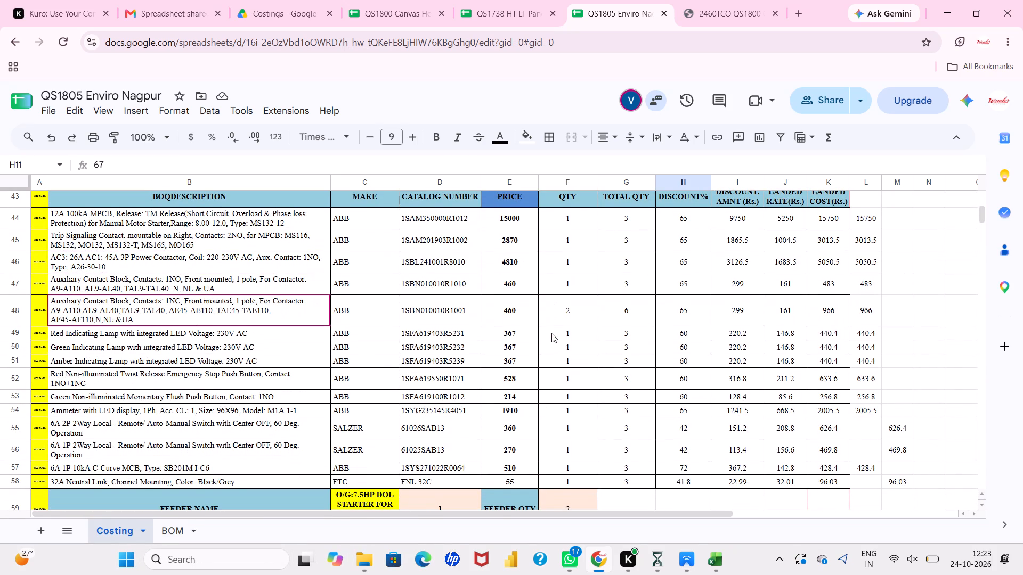
scroll(551, 333, "down", 2)
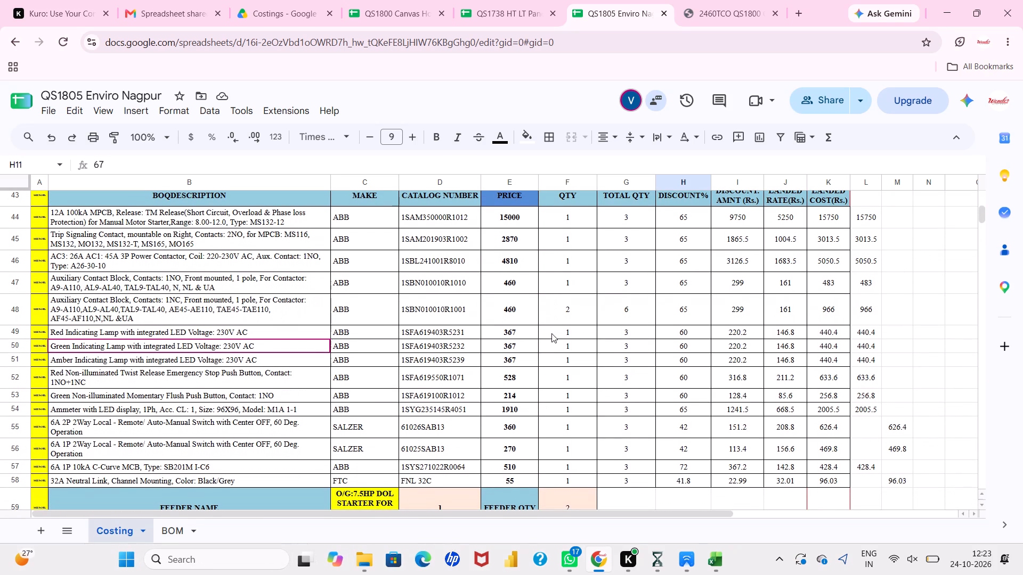
scroll(551, 333, "down", 1)
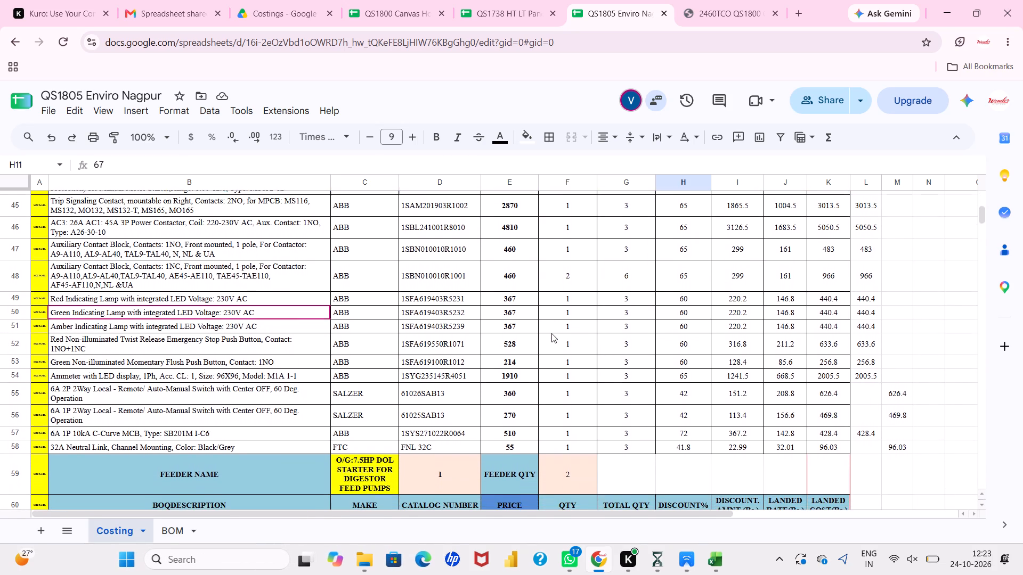
scroll(551, 333, "down", 1)
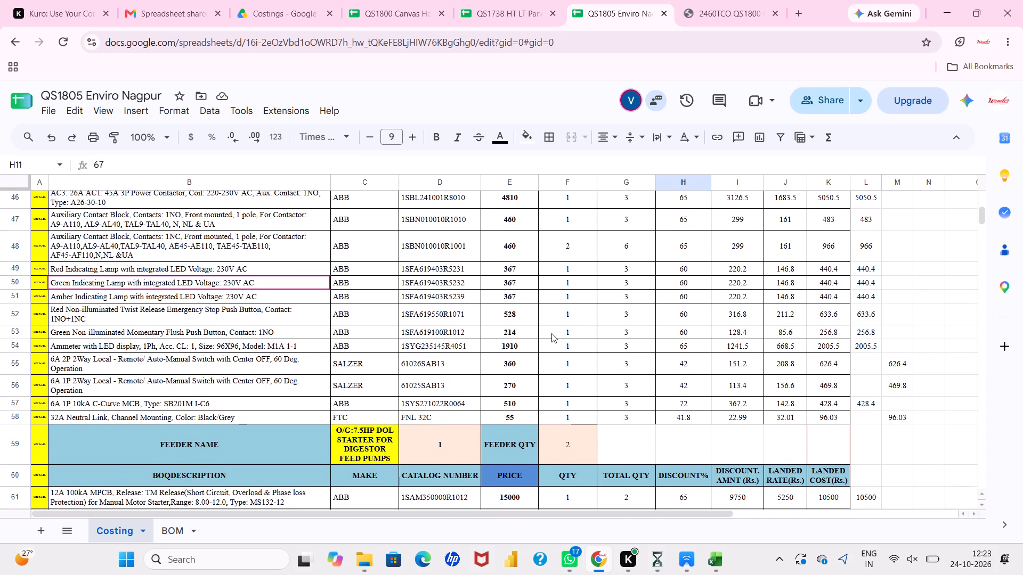
scroll(551, 333, "down", 1)
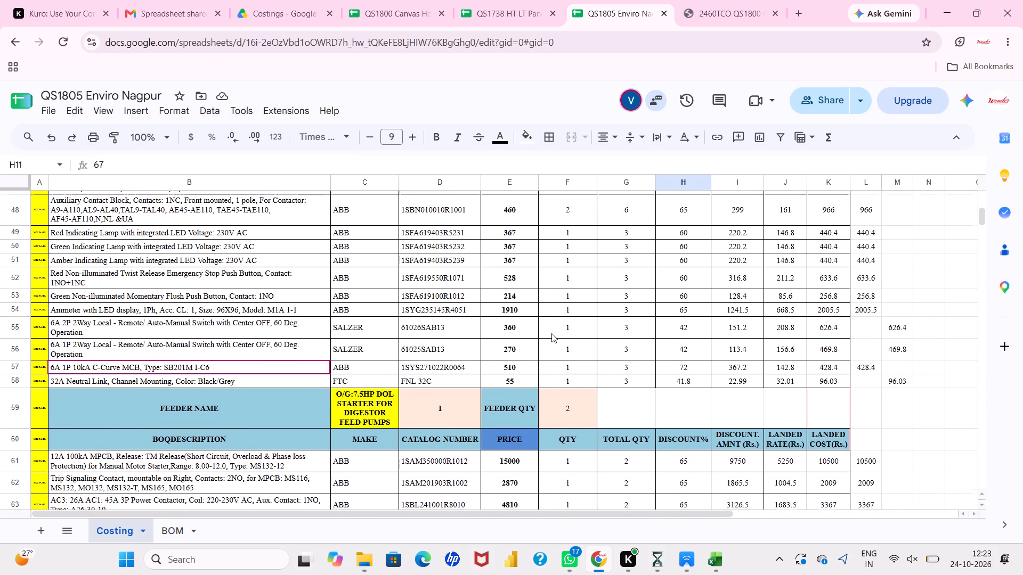
scroll(551, 333, "down", 2)
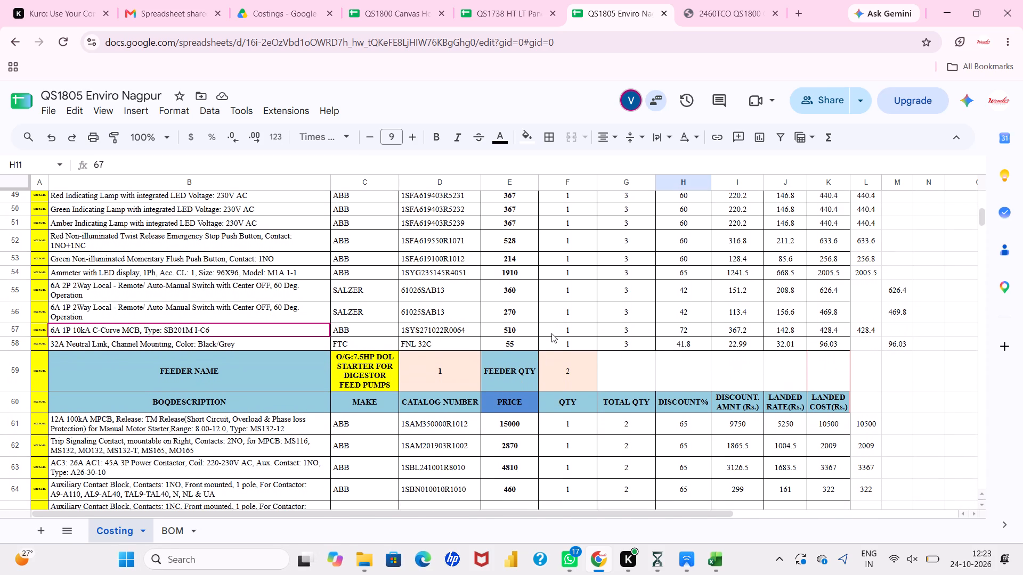
scroll(551, 333, "down", 5)
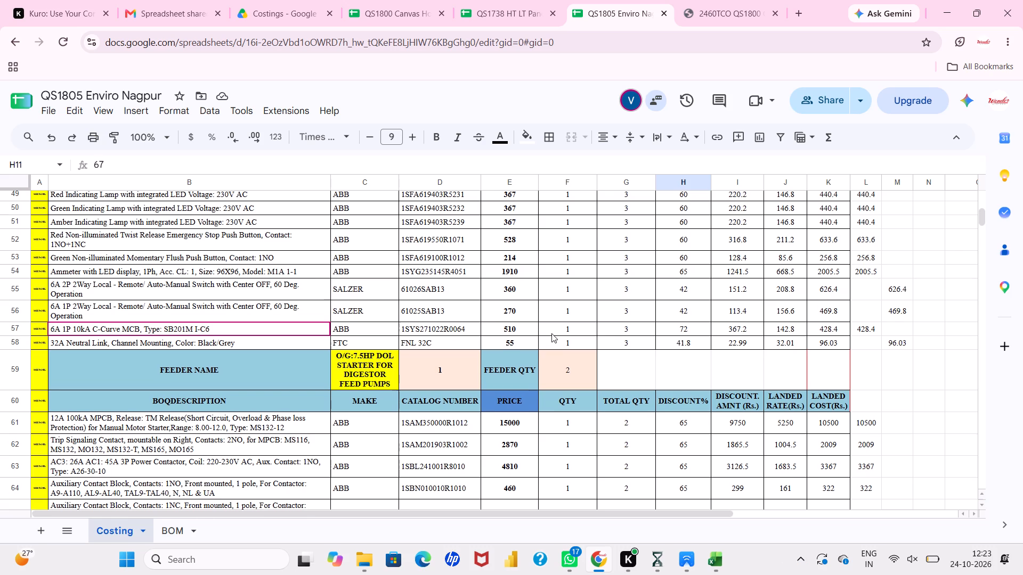
scroll(551, 333, "down", 1)
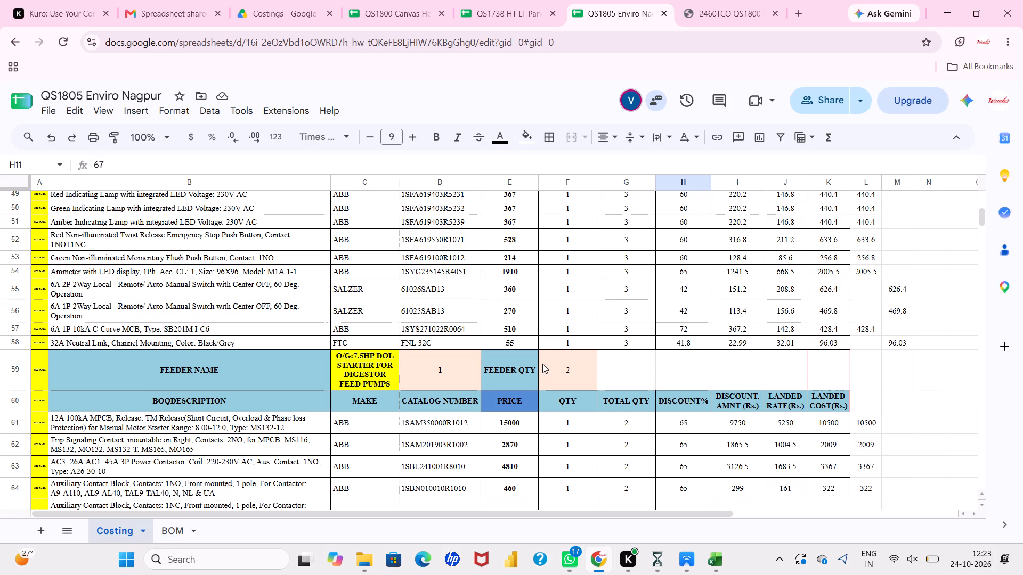
scroll(542, 364, "down", 2)
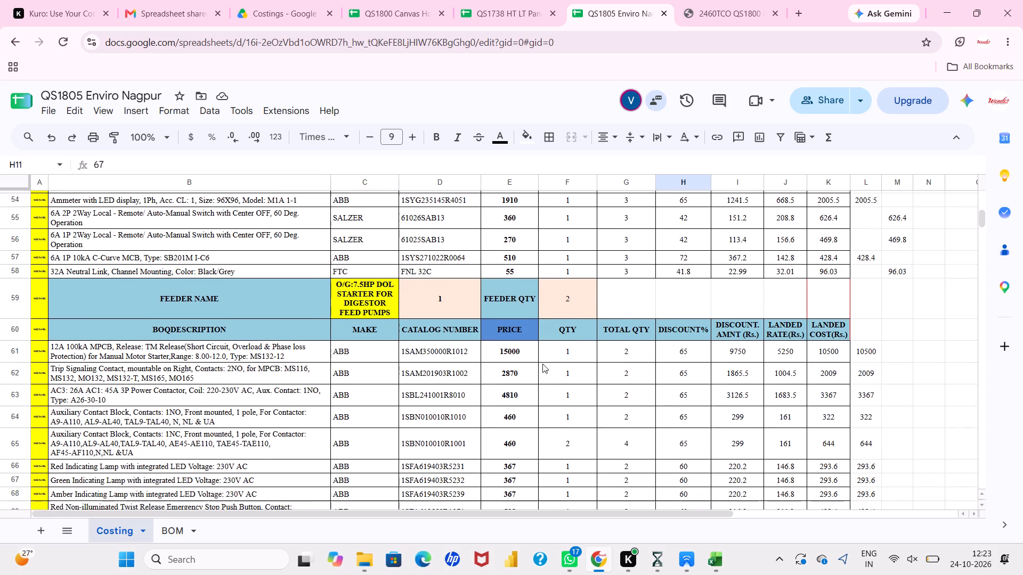
scroll(542, 364, "down", 1)
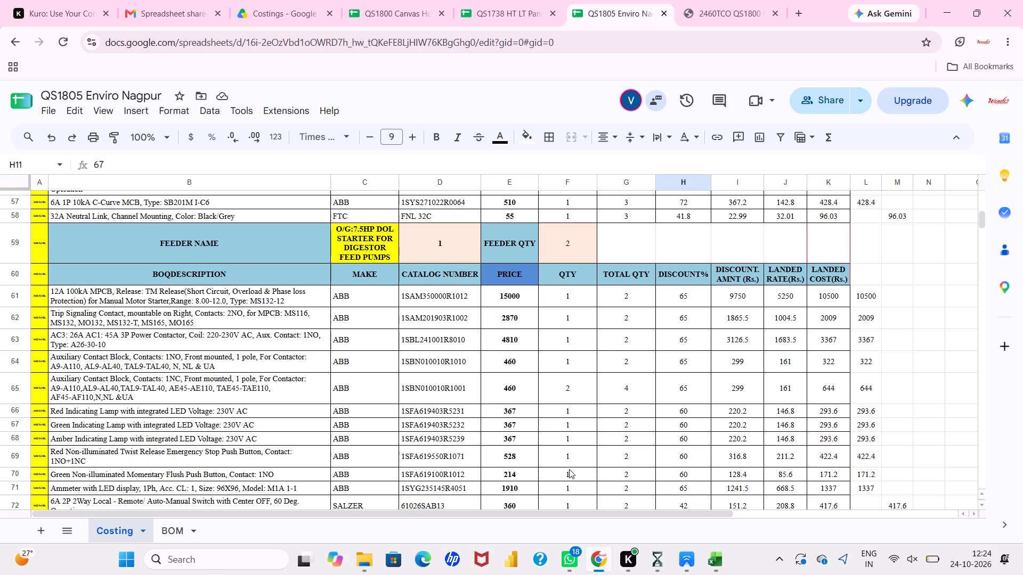
scroll(569, 469, "down", 1)
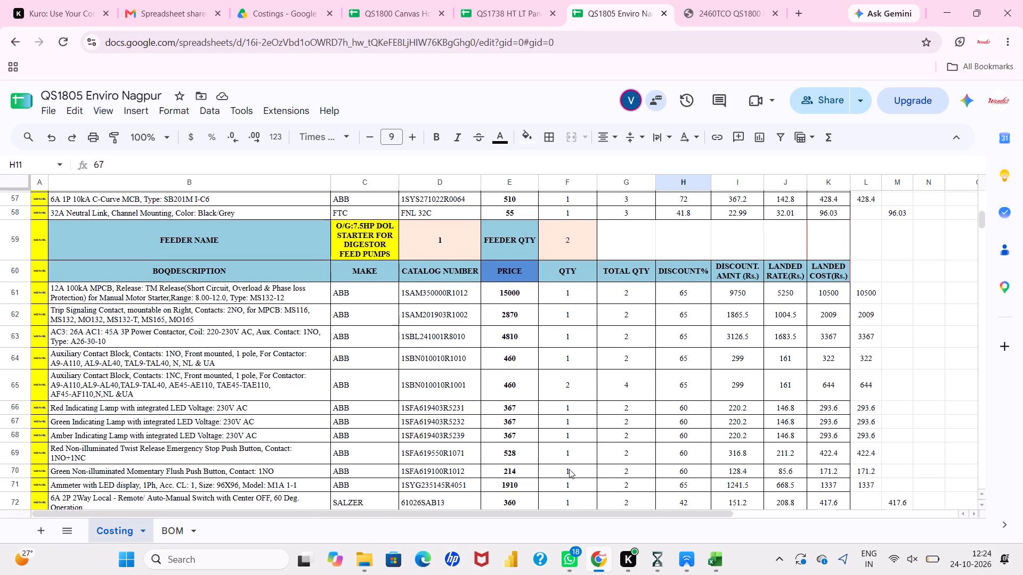
scroll(569, 469, "down", 1)
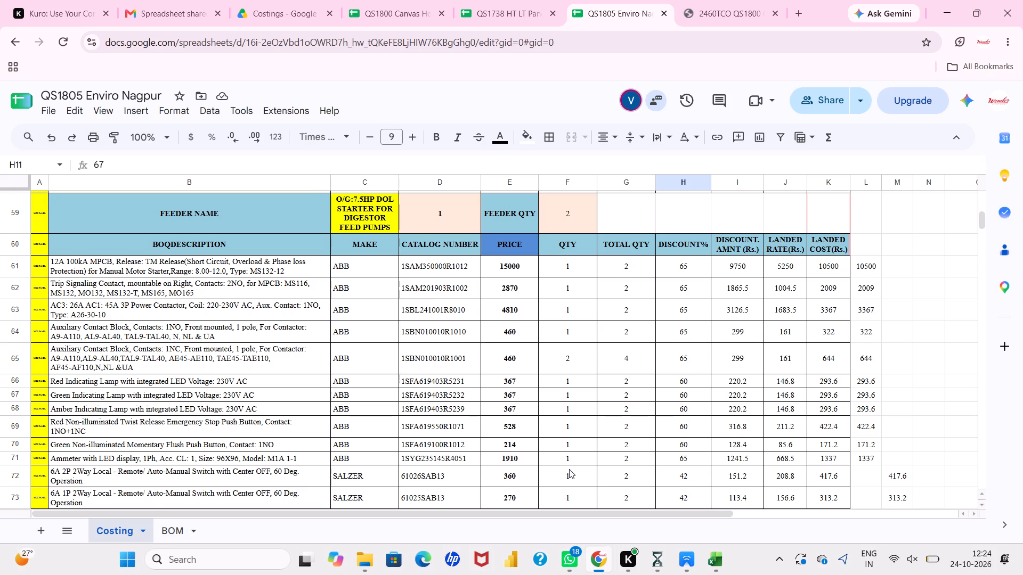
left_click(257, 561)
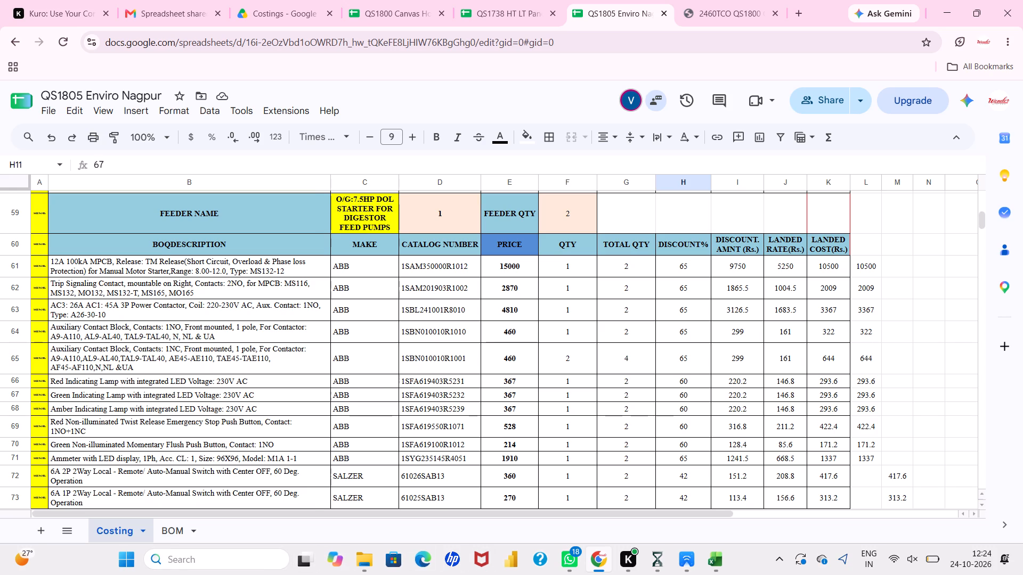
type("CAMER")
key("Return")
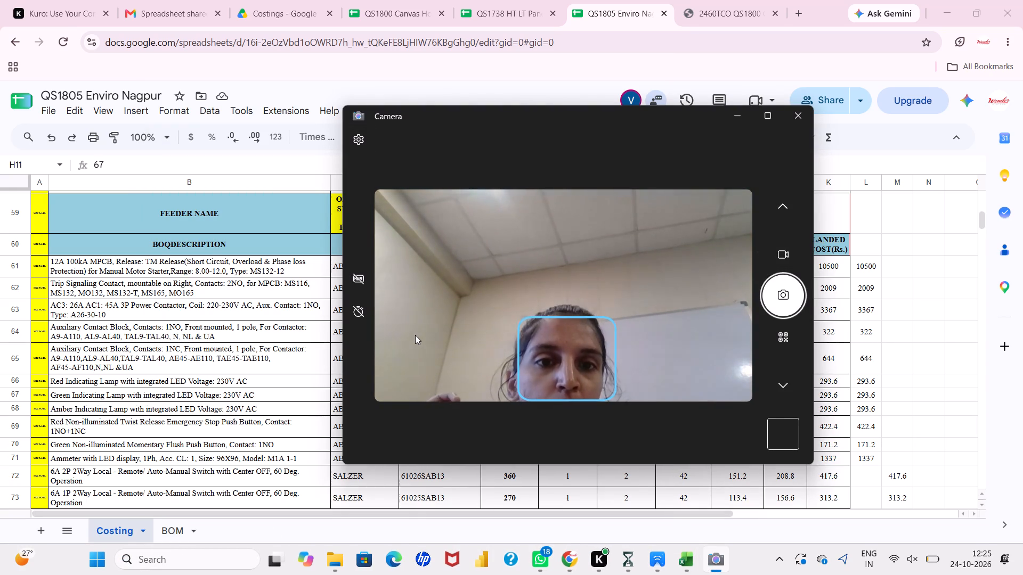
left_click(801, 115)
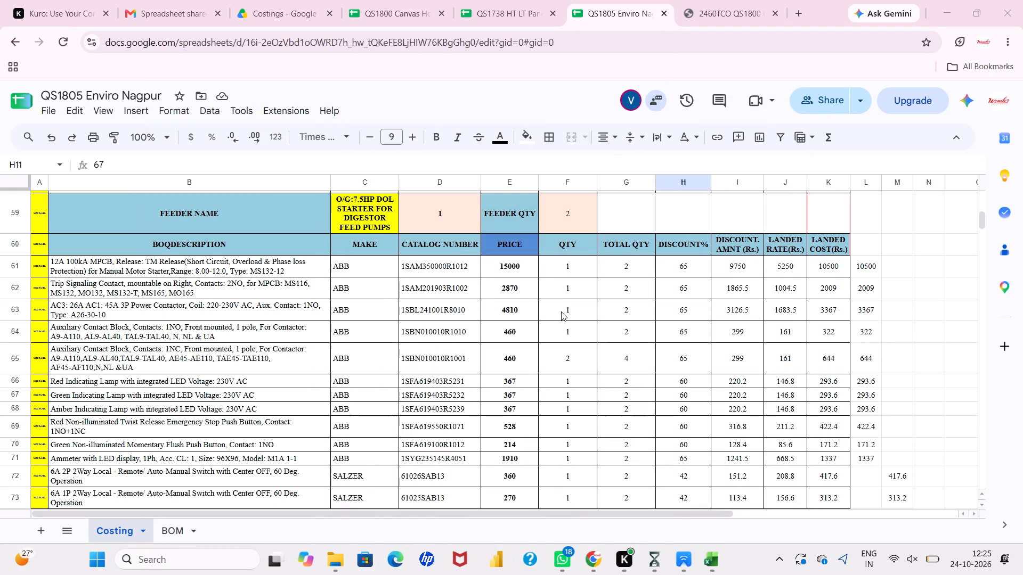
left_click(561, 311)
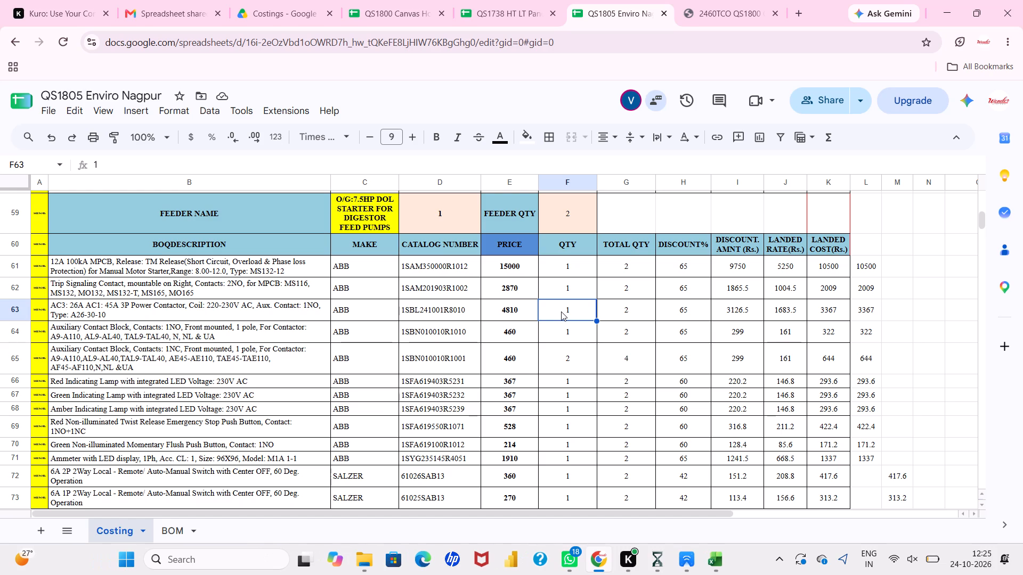
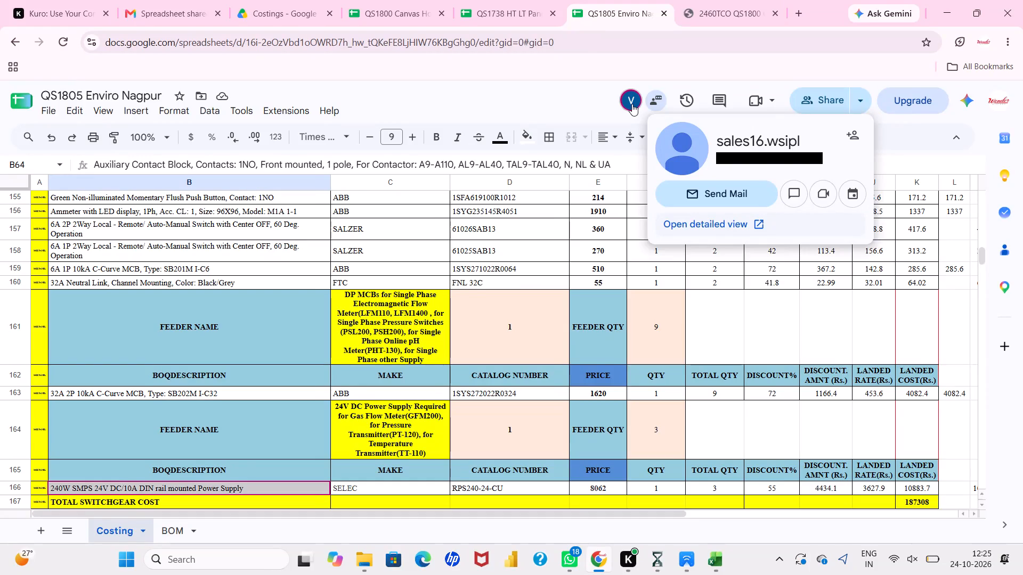
Jump to the collaborator's position in QS1805's Costing sheet and examine the MCB, power supply and nutrient and alkal dosing pump feeders.
left_click(632, 104)
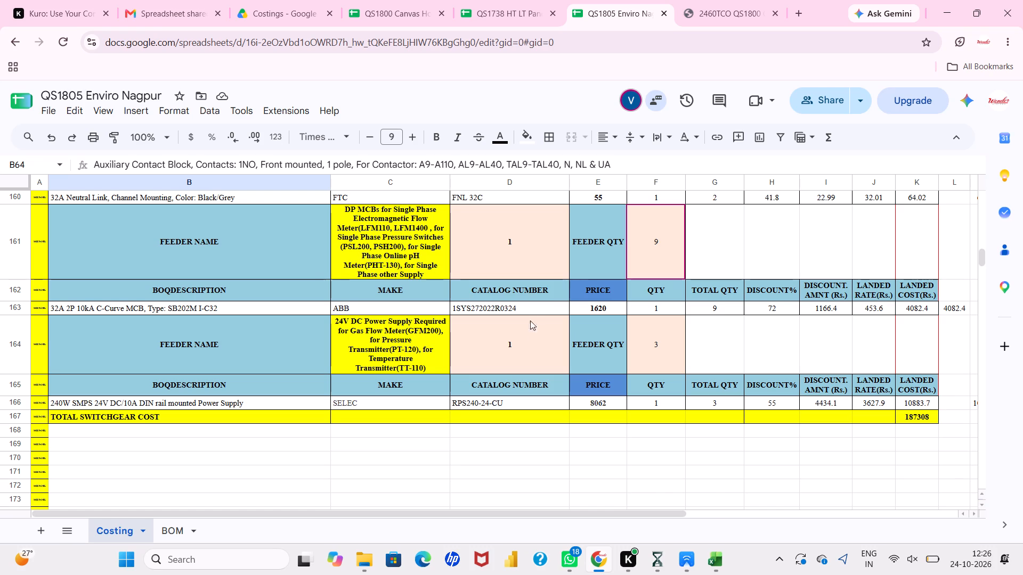
left_click(530, 335)
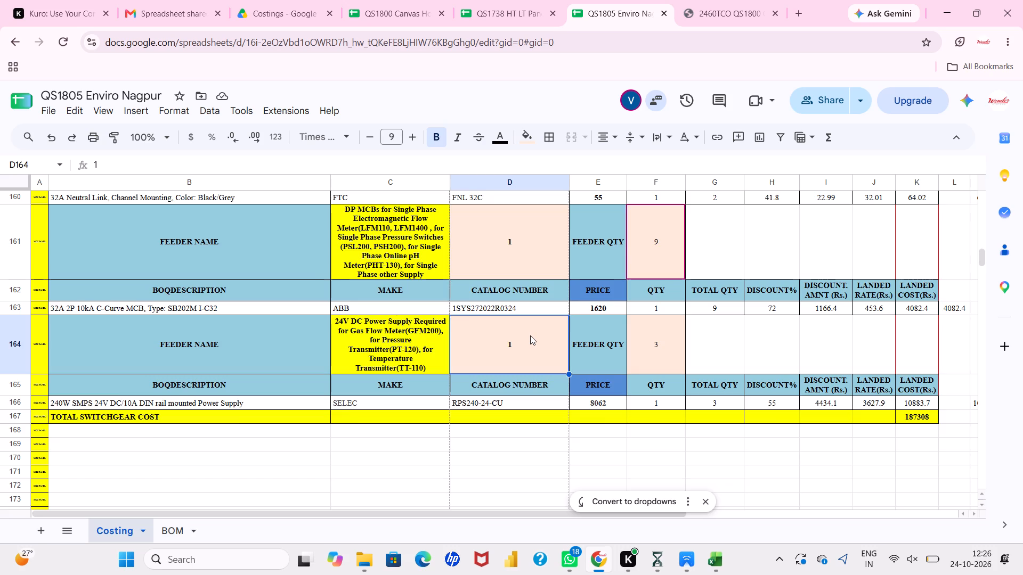
scroll(530, 335, "up", 1)
scroll(444, 369, "up", 1)
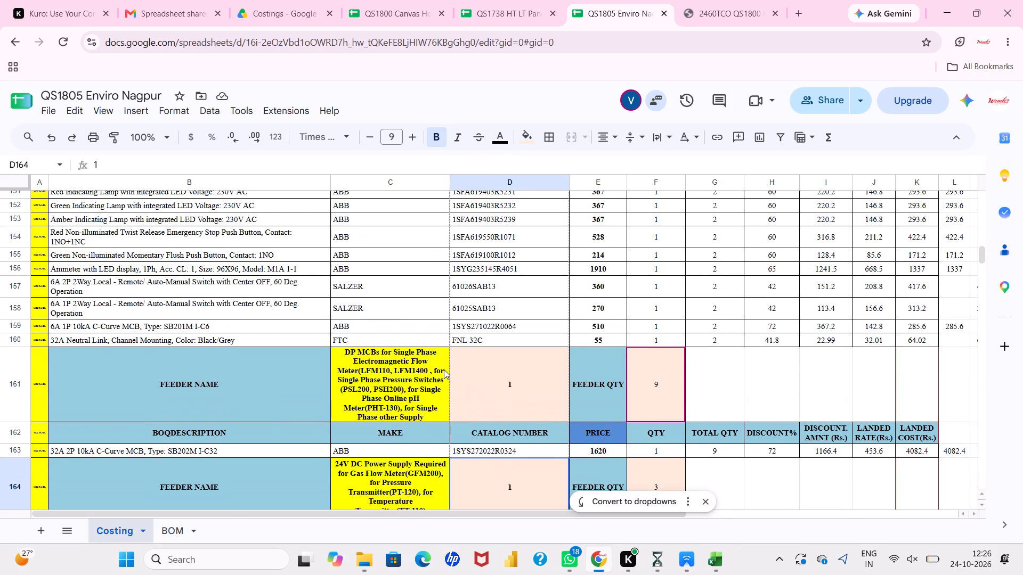
scroll(332, 283, "up", 5)
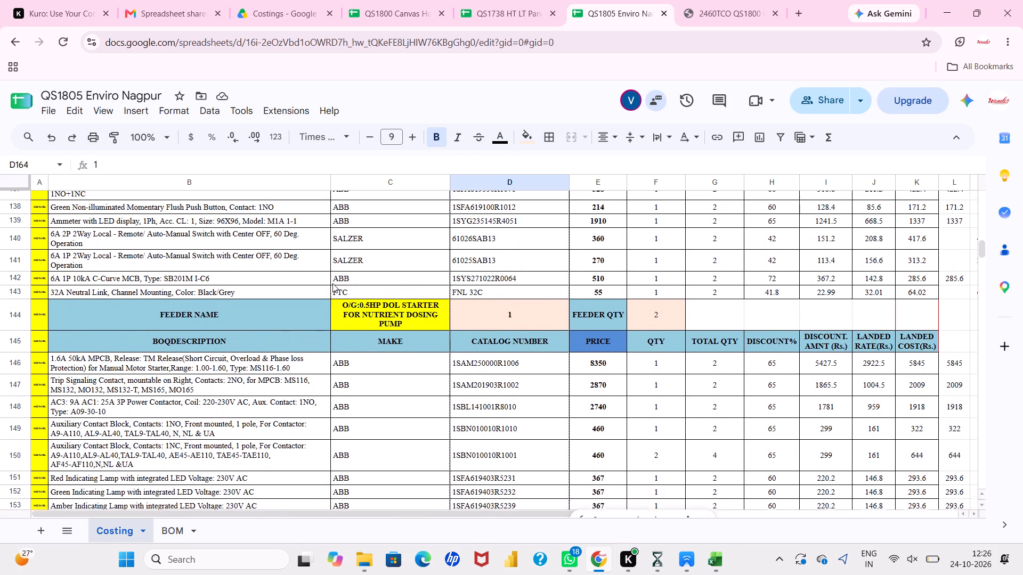
scroll(332, 283, "up", 4)
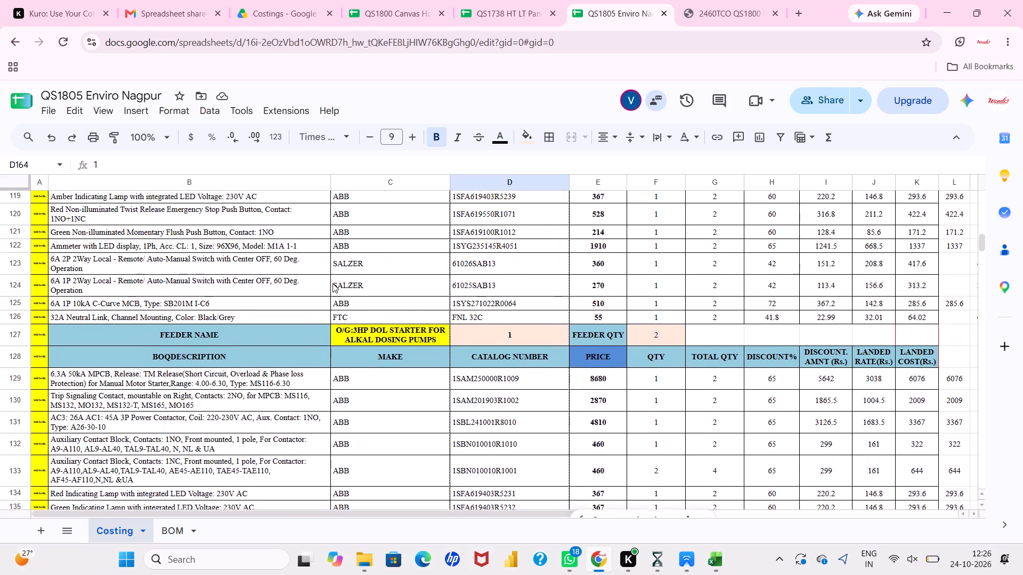
scroll(332, 283, "up", 2)
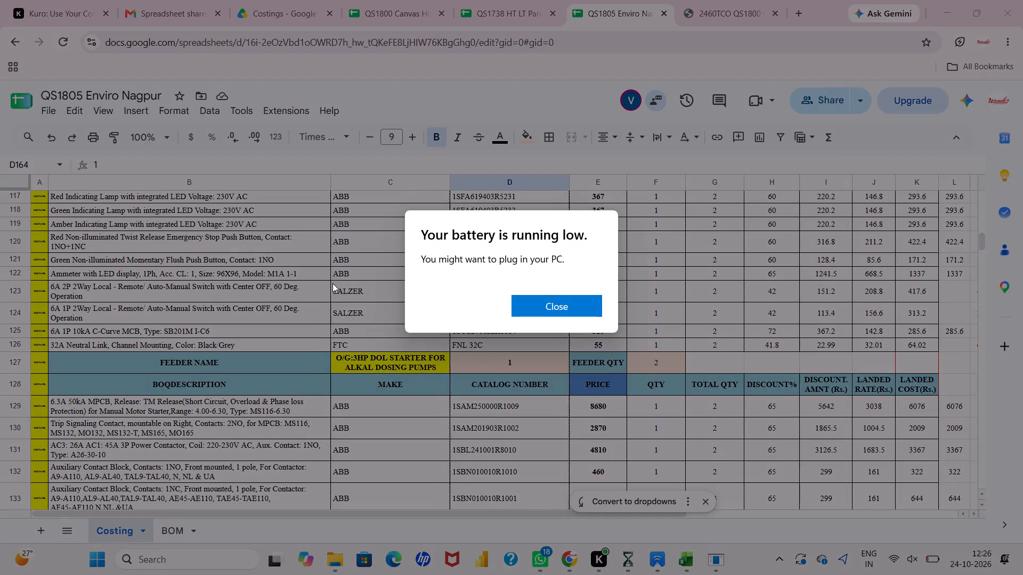
left_click(560, 299)
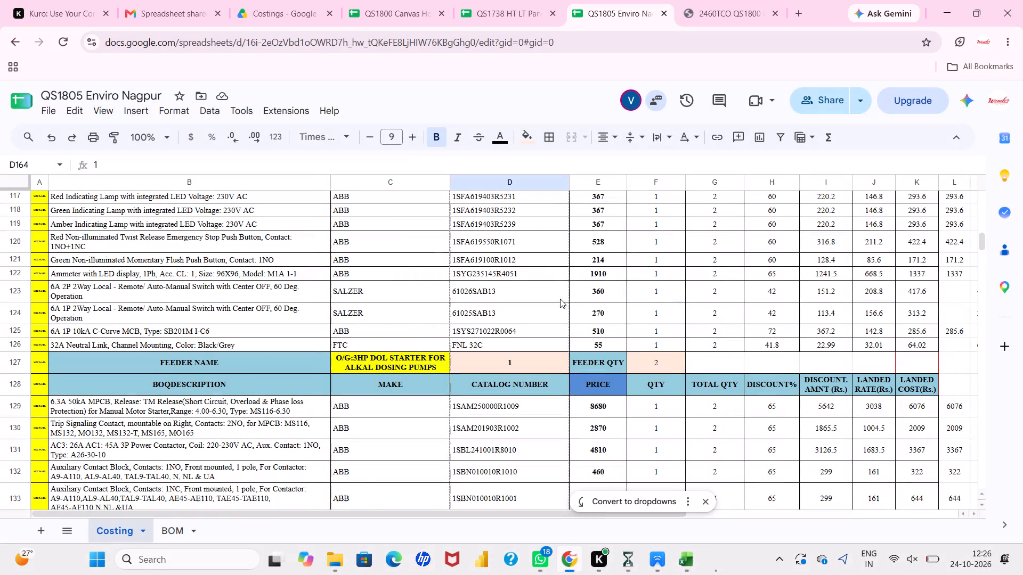
scroll(419, 327, "up", 2)
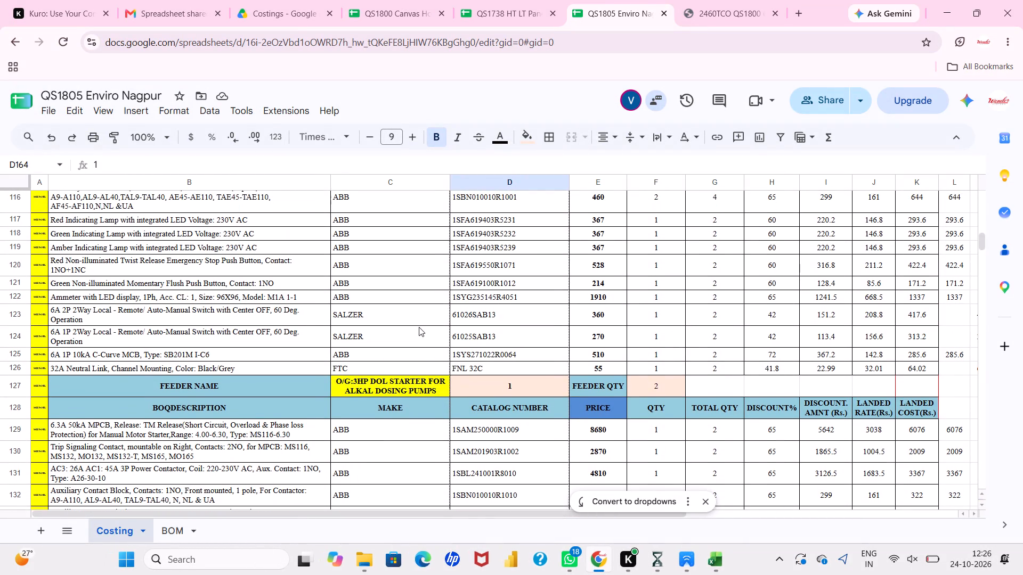
scroll(419, 327, "up", 1)
scroll(419, 327, "down", 1)
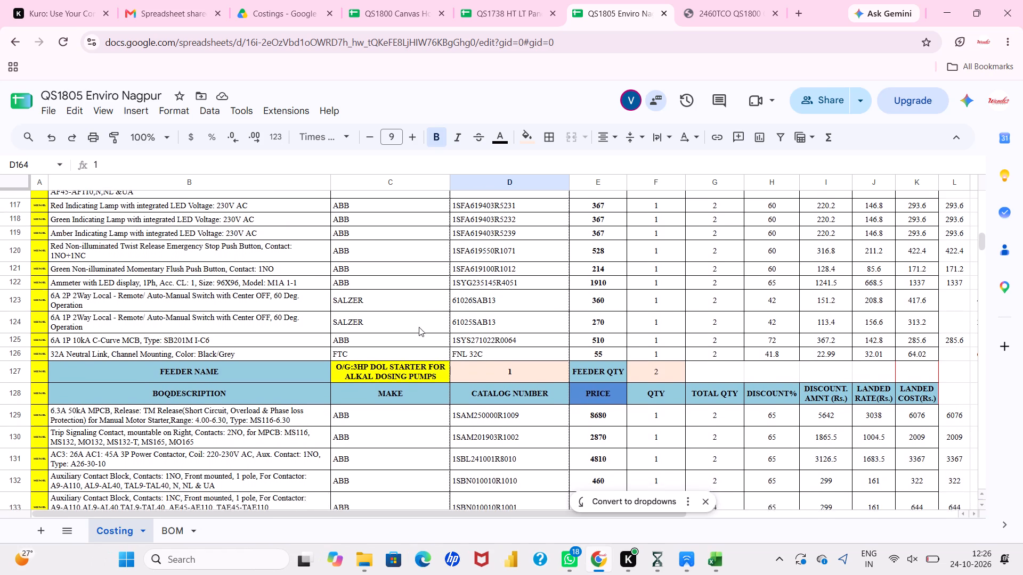
scroll(419, 327, "down", 1)
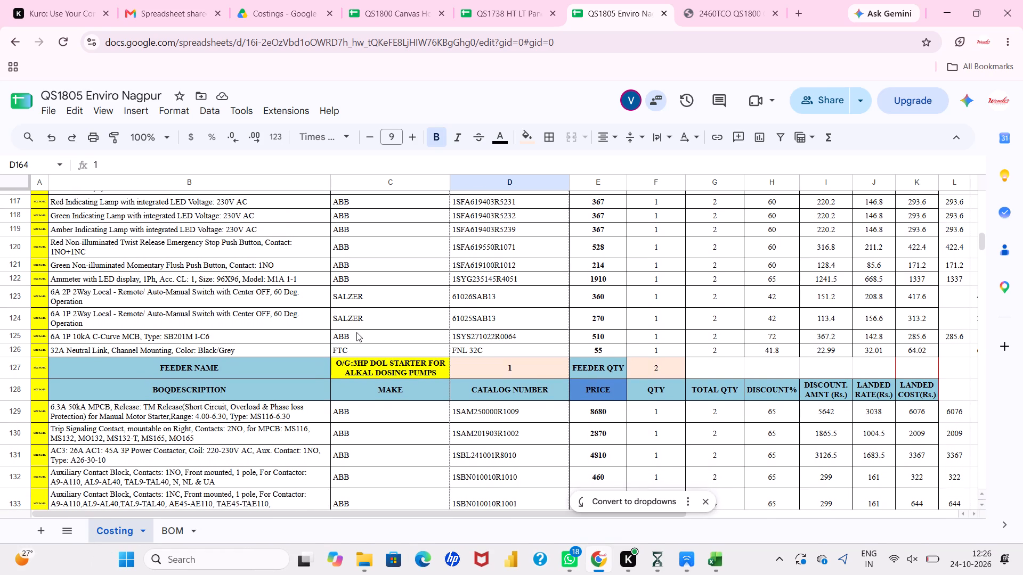
Examine the costing items of the 1HP DOL starter feeder for the nutrient dosing tank mixer, including its 2.5A MPCB.
scroll(356, 332, "up", 2)
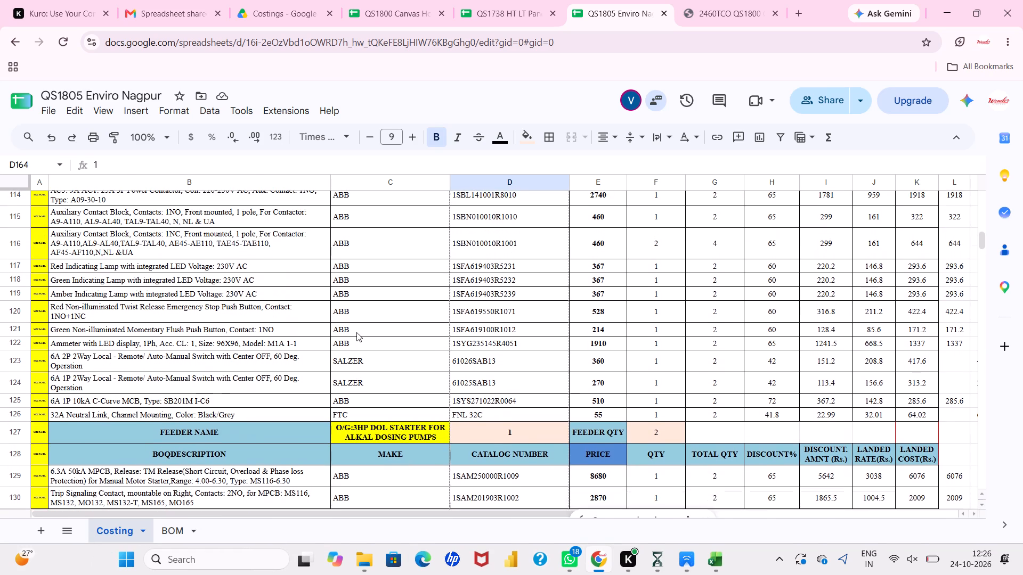
scroll(356, 332, "up", 2)
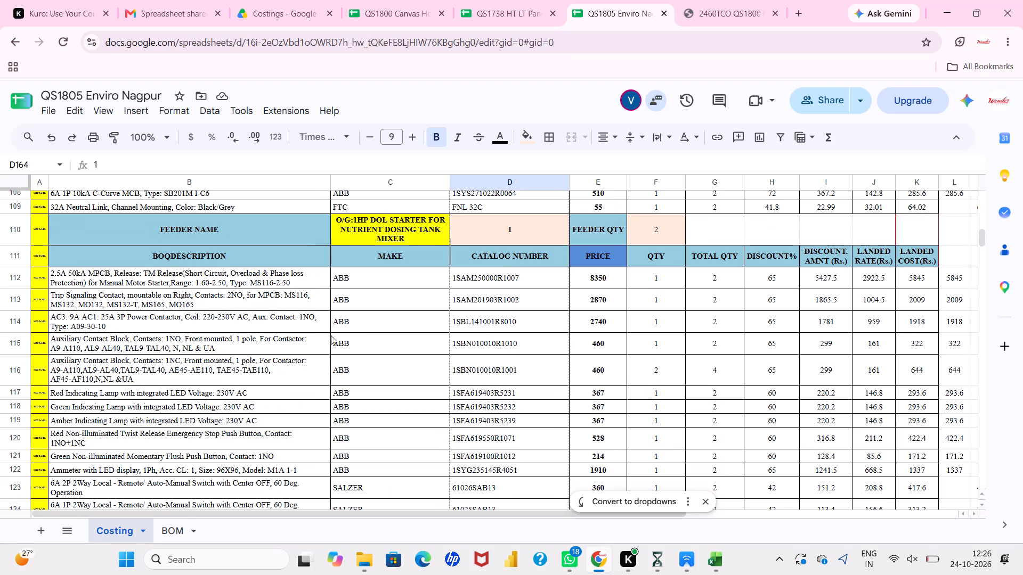
scroll(314, 323, "down", 1)
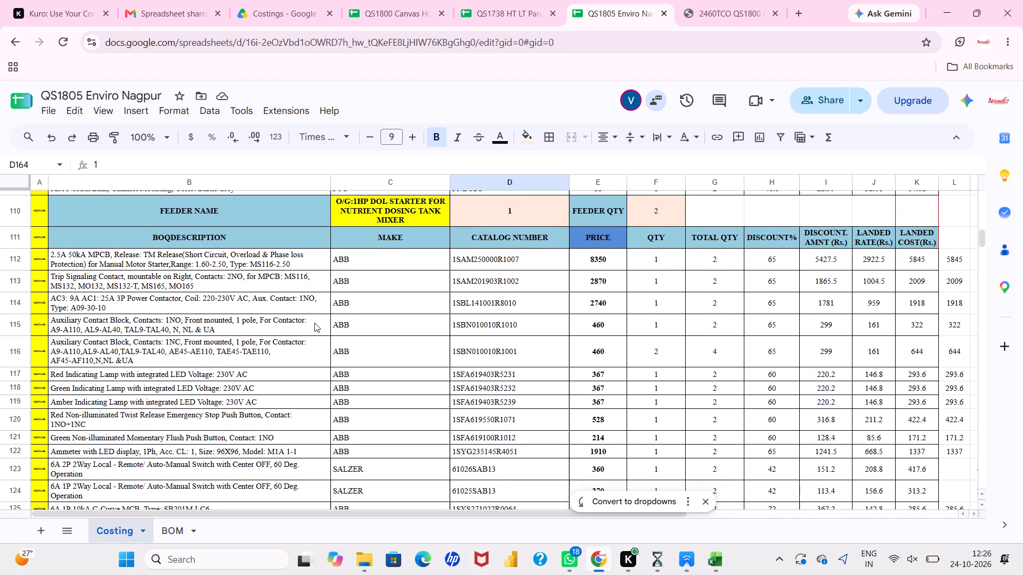
scroll(314, 323, "down", 1)
left_click(305, 258)
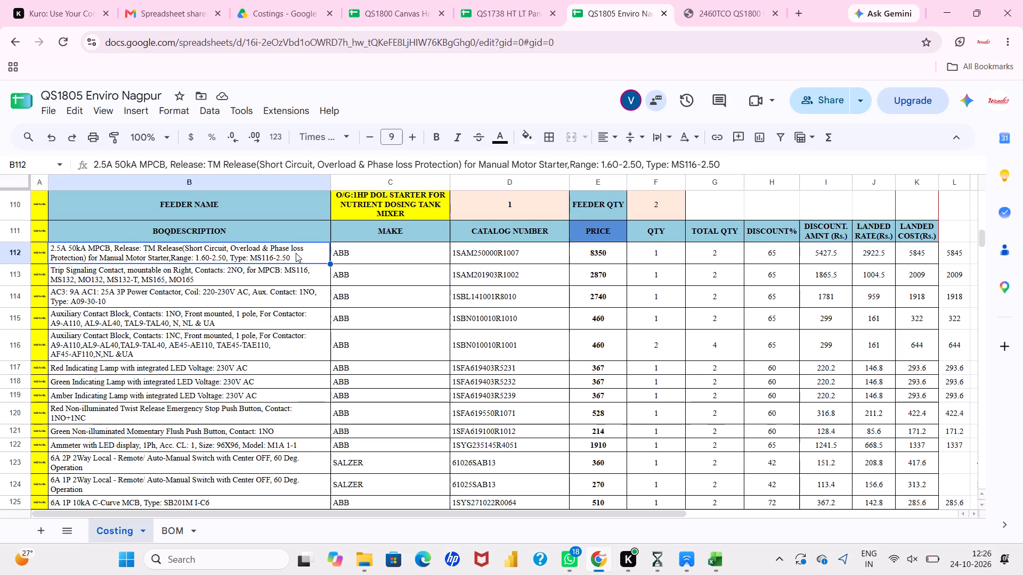
left_click(296, 253)
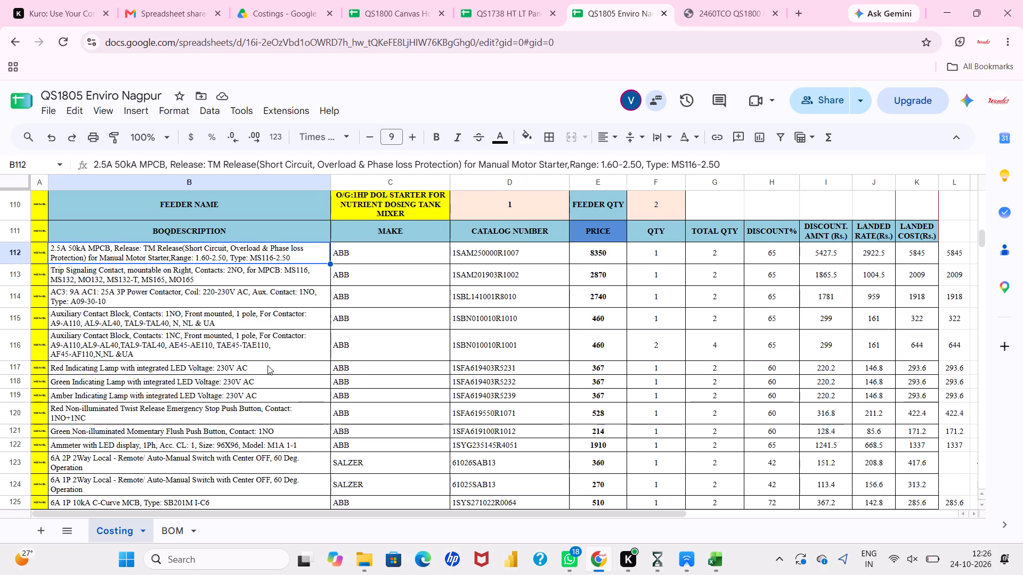
scroll(267, 365, "down", 1)
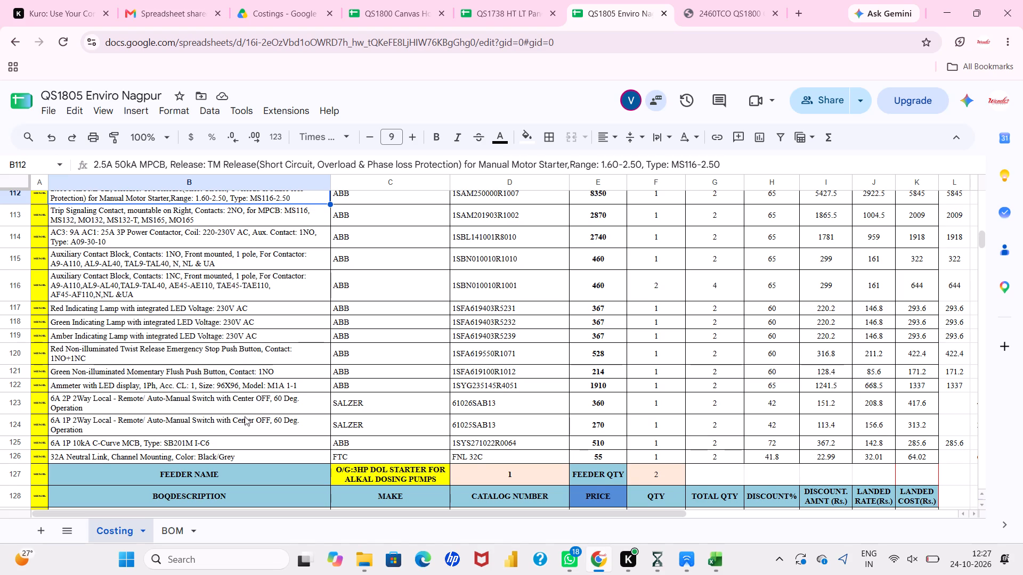
scroll(245, 416, "up", 4)
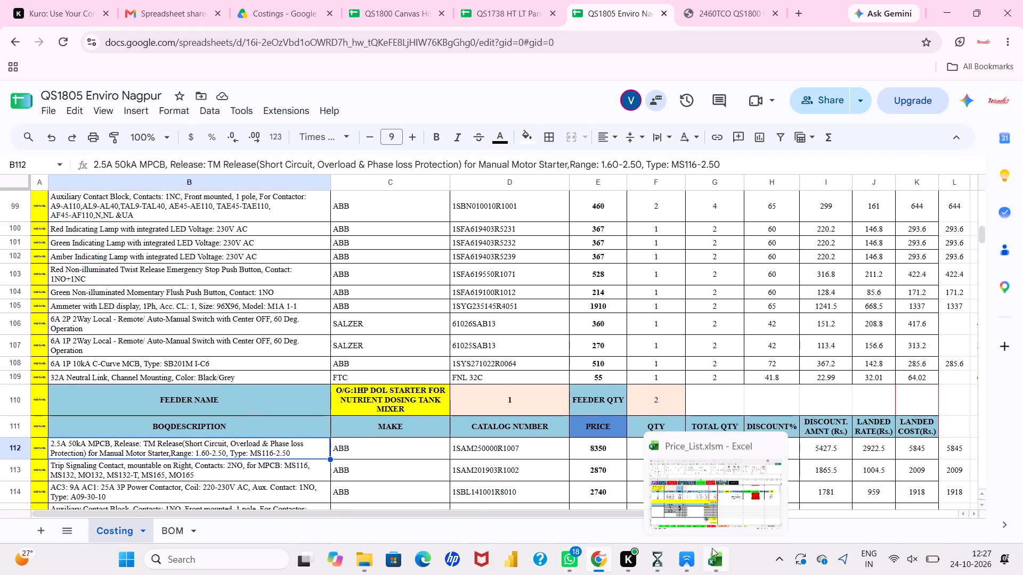
Switch to the Price_List workbook in Excel and start importing an old bill of material into the BOM sheet.
left_click(712, 508)
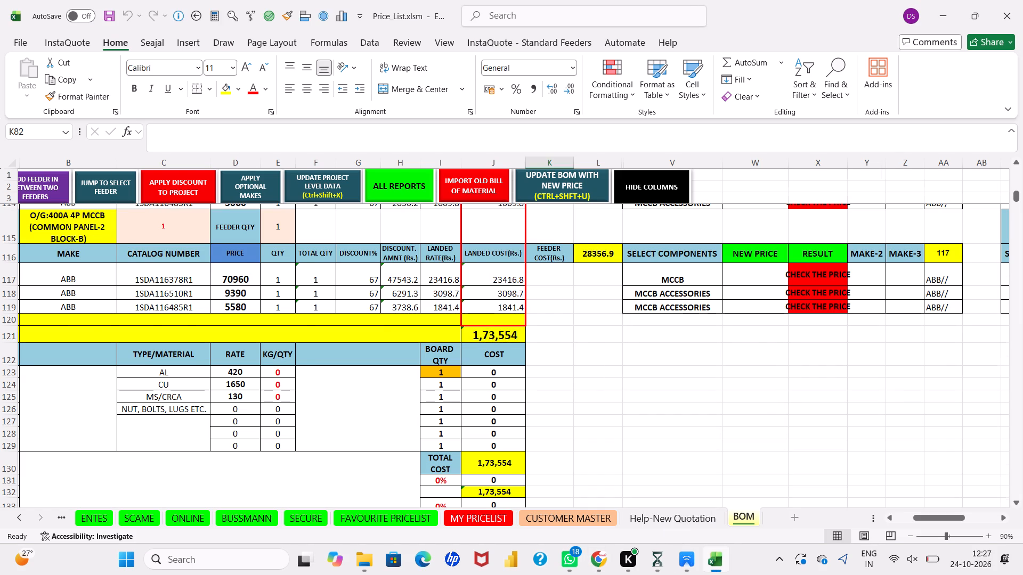
scroll(461, 406, "right", 3)
scroll(461, 406, "up", 11)
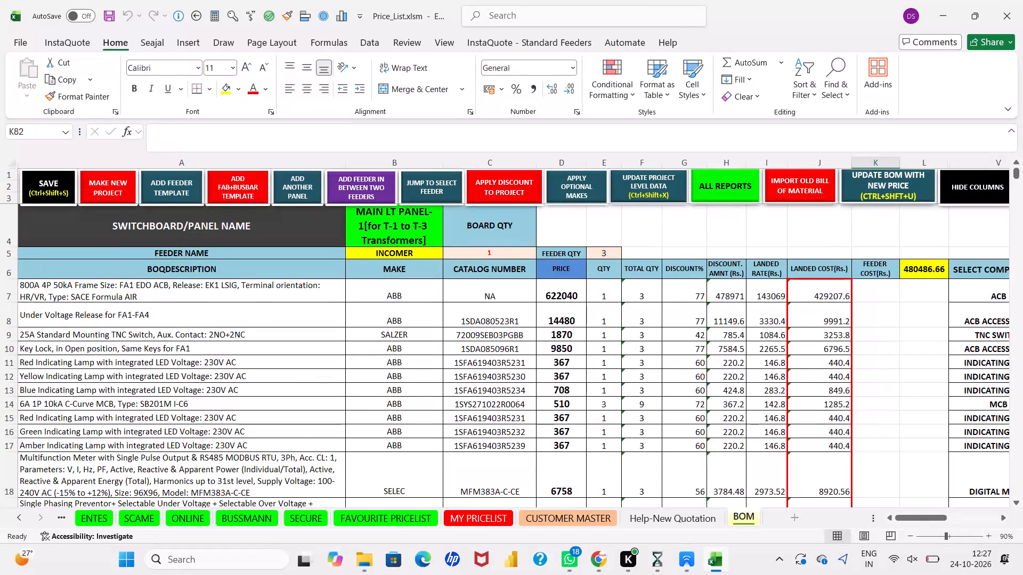
left_click(784, 184)
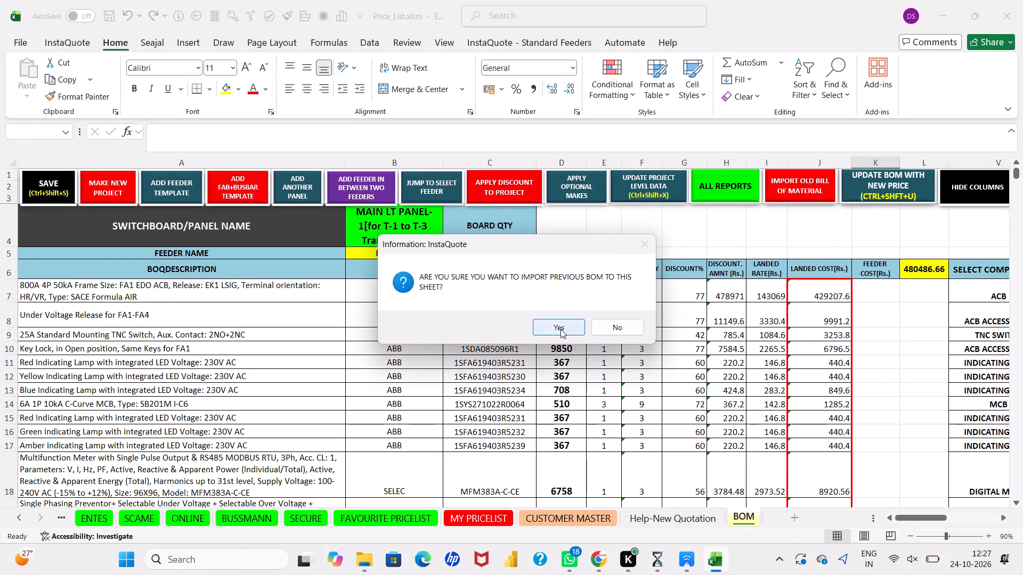
left_click(561, 329)
left_click(556, 372)
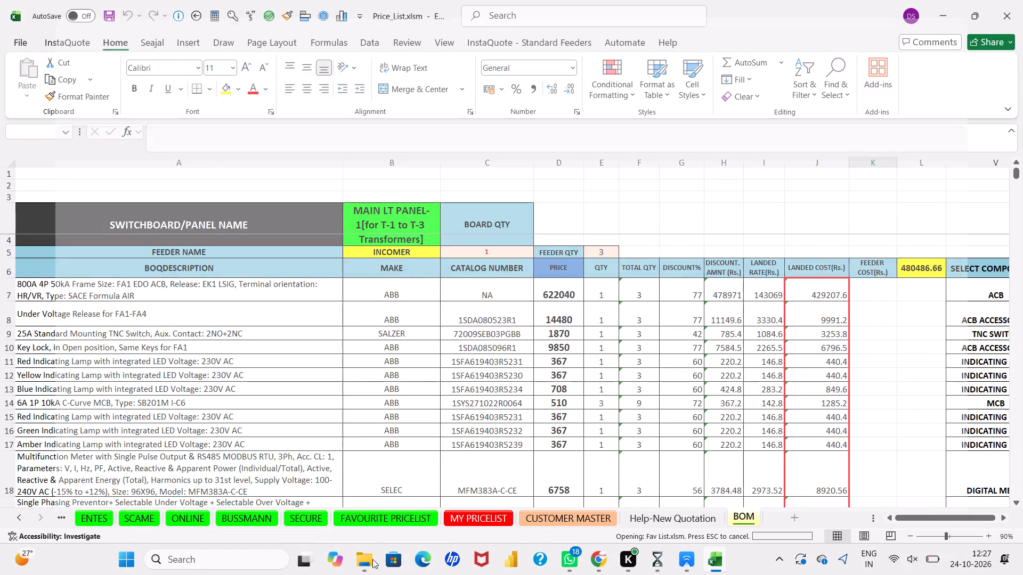
Switch to File Explorer and copy the newest JOY GRAND project backup from the InstaQuote Backup folder.
left_click(372, 559)
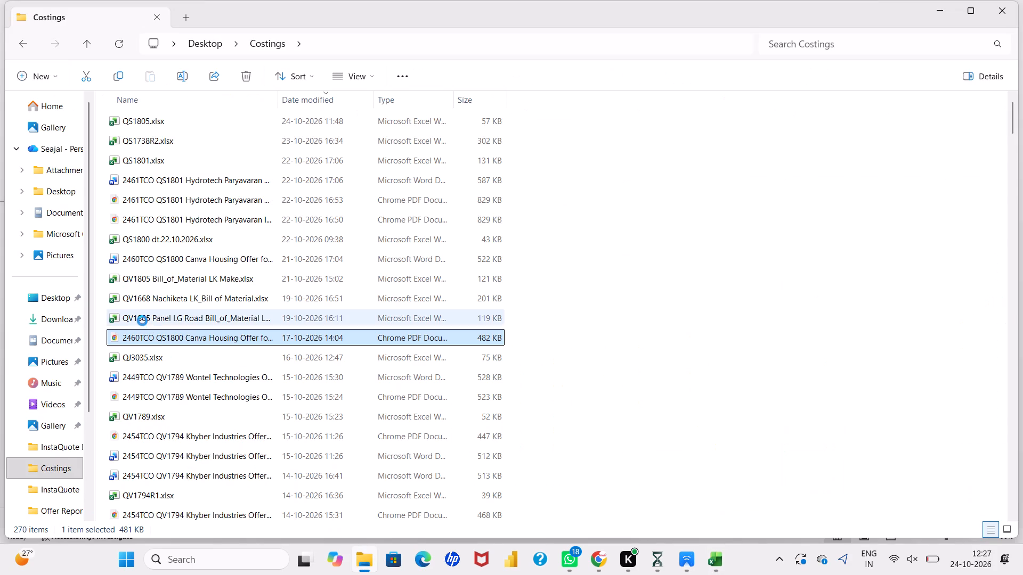
double_click(60, 445)
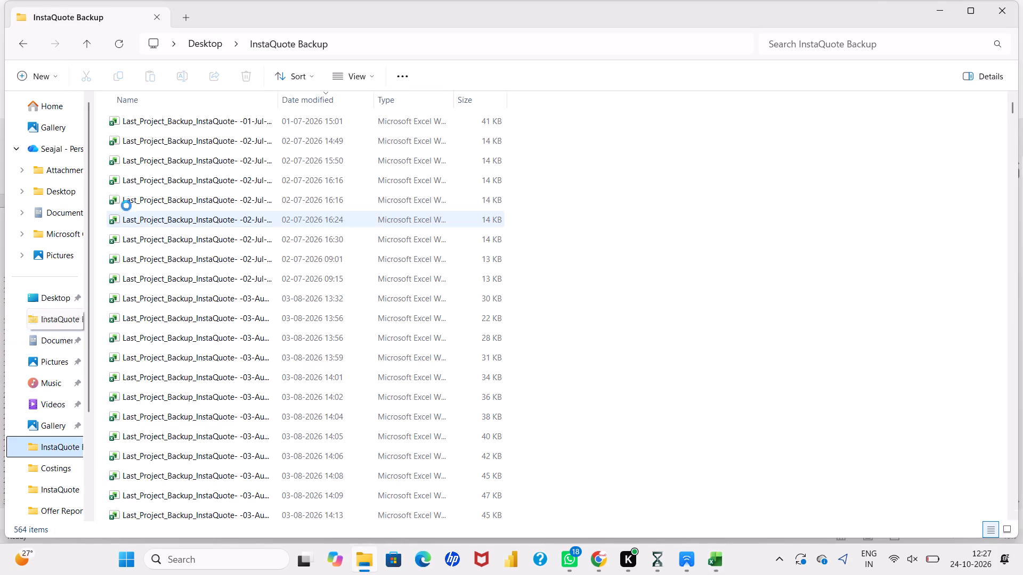
left_click(177, 124)
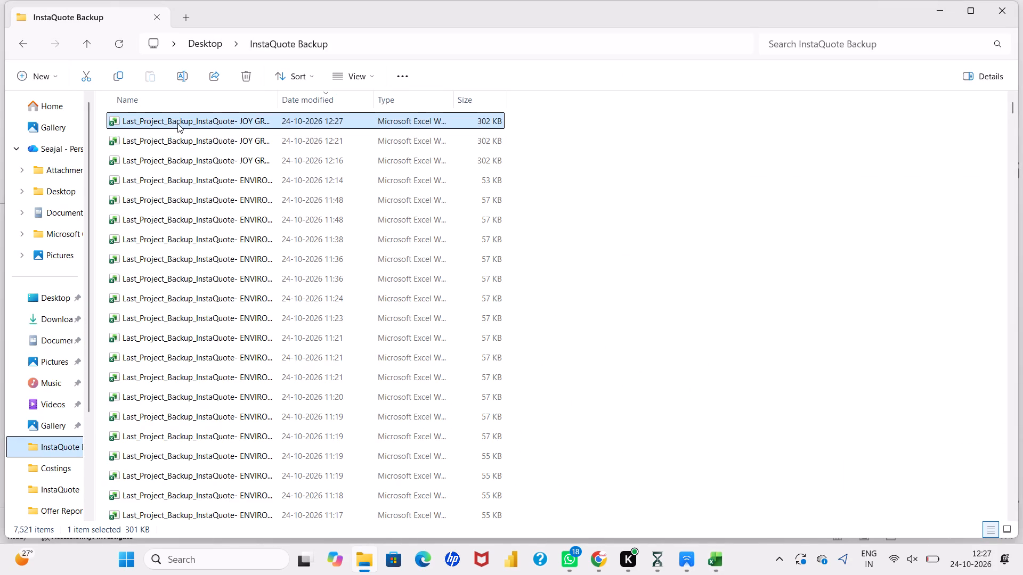
left_click(114, 69)
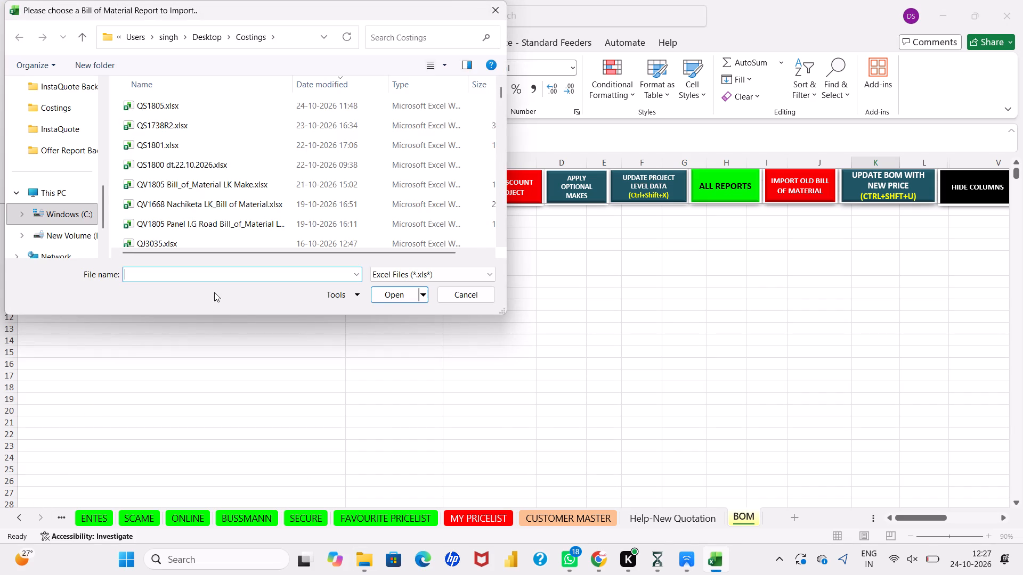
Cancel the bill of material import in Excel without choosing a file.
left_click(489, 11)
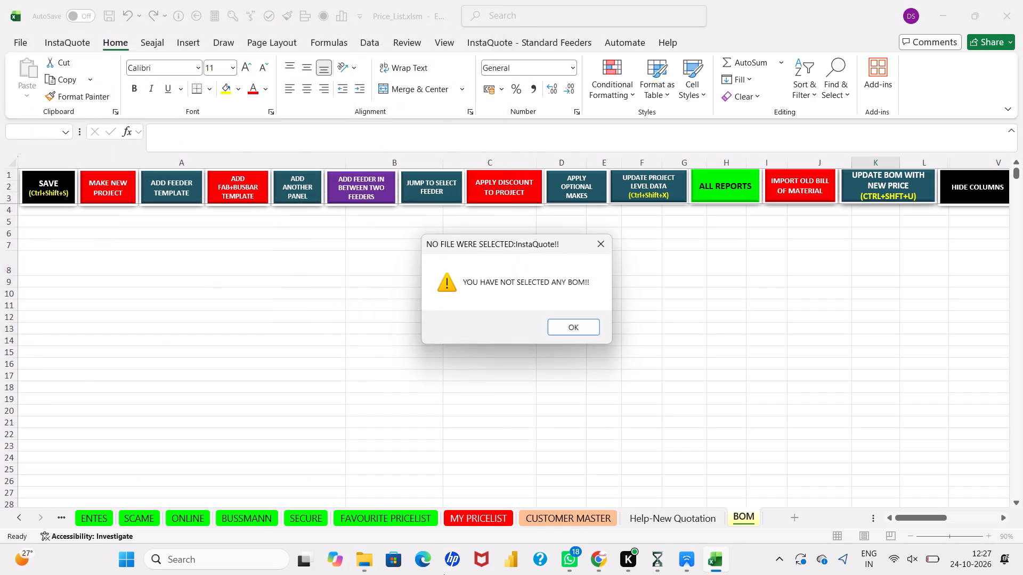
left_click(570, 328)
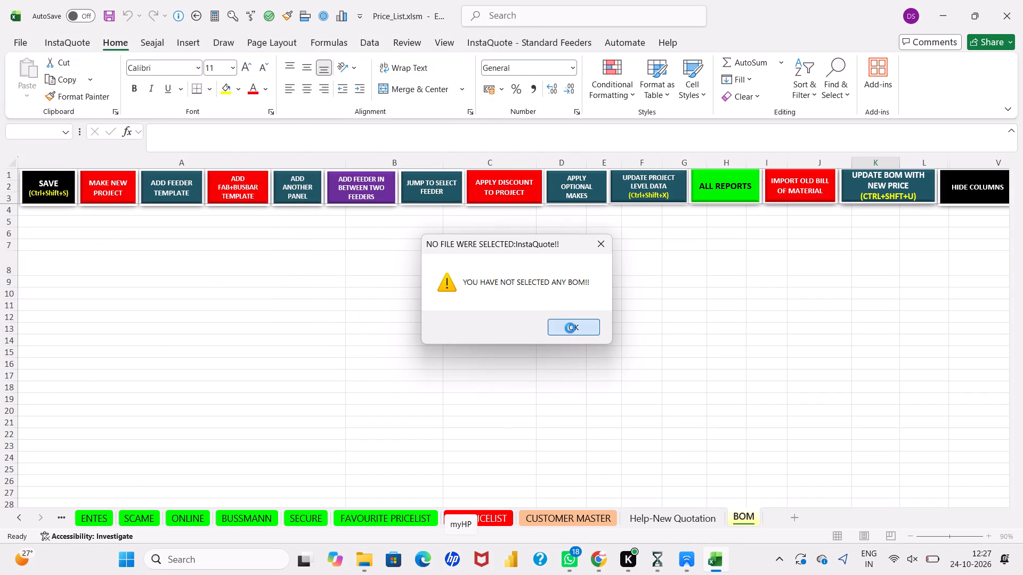
Return to File Explorer, copy the newest JOY GRAND backup again, and delete the old QS1738R2.xlsx from the Costings folder.
left_click(371, 552)
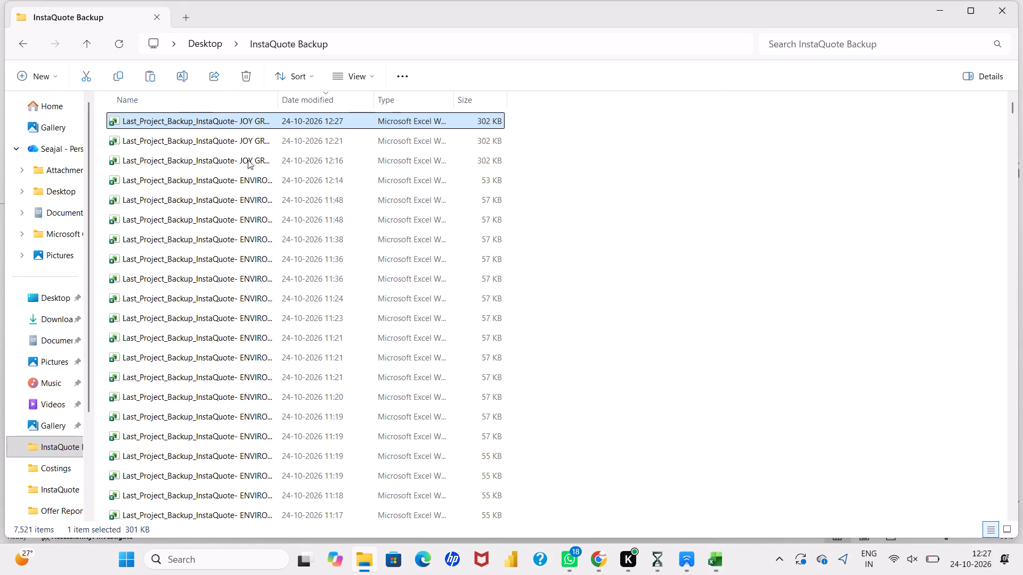
left_click(119, 78)
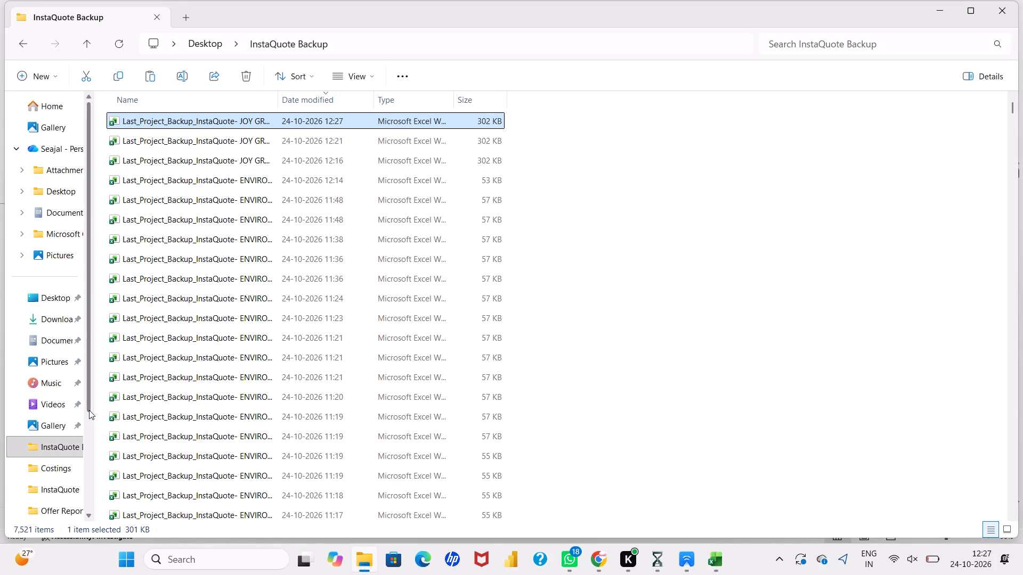
double_click(63, 467)
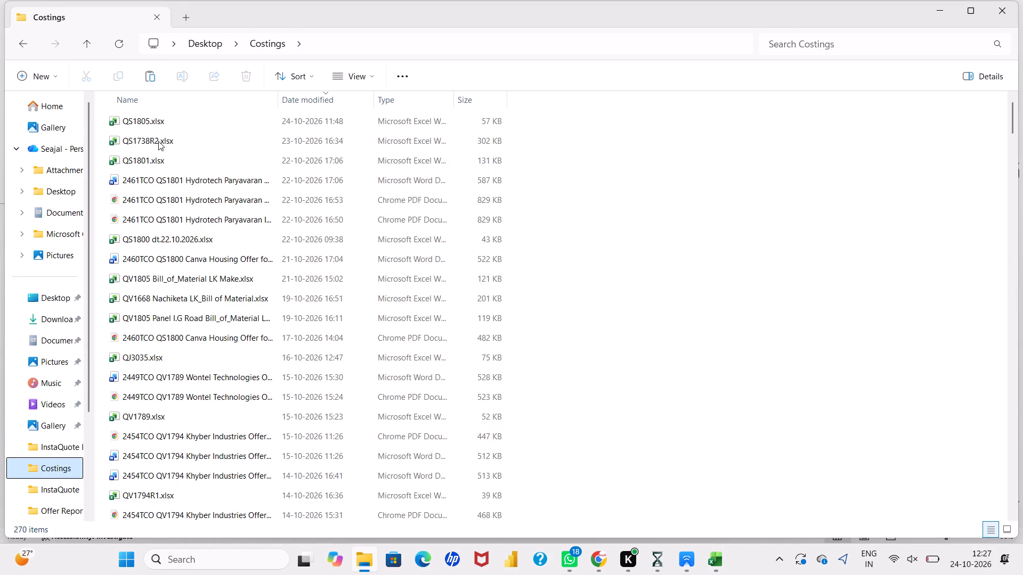
left_click(158, 143)
key("Delete")
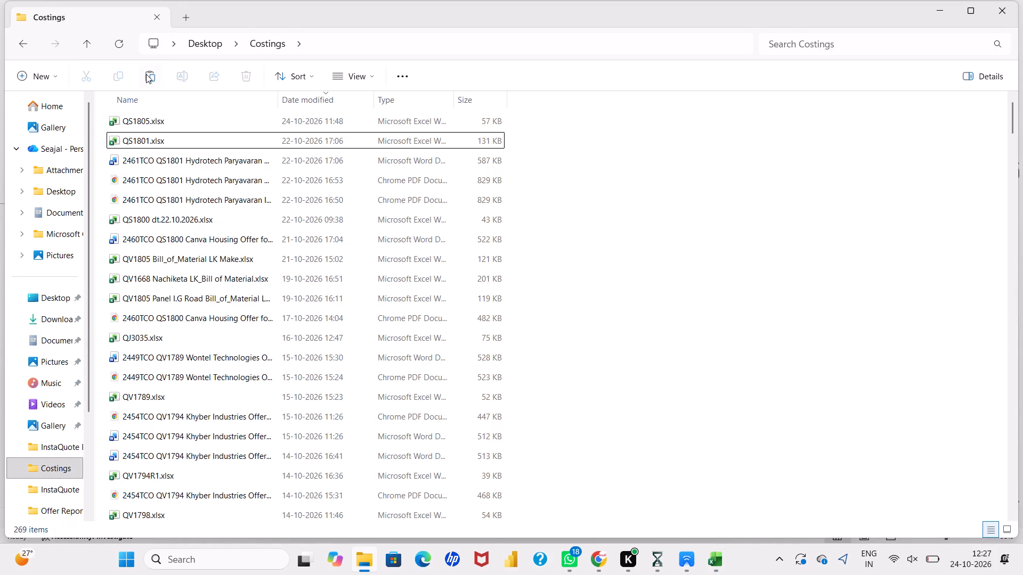
Paste the copied backup into the Costings folder, rename it QS1738R2, and close File Explorer.
left_click(148, 73)
left_click(190, 84)
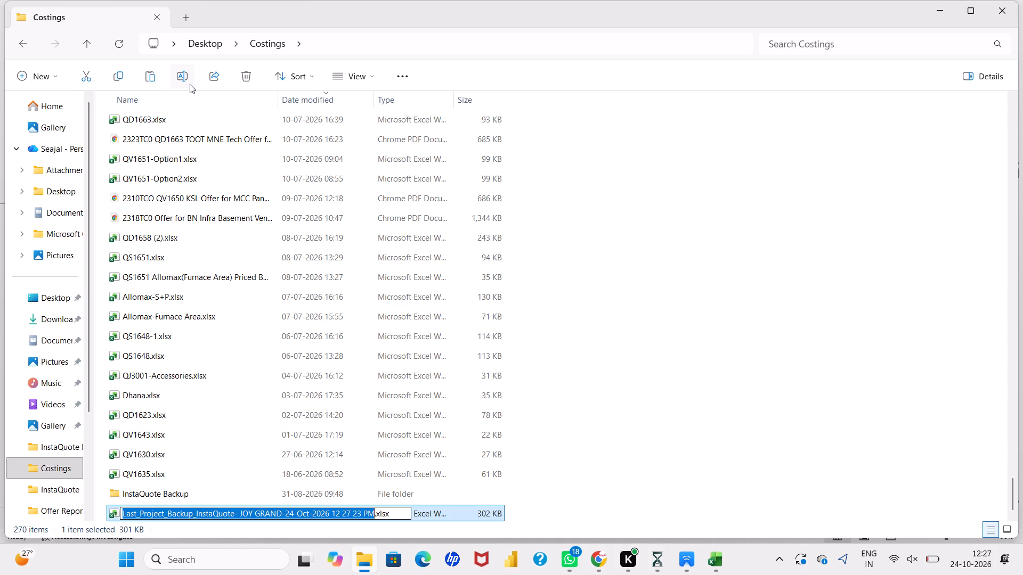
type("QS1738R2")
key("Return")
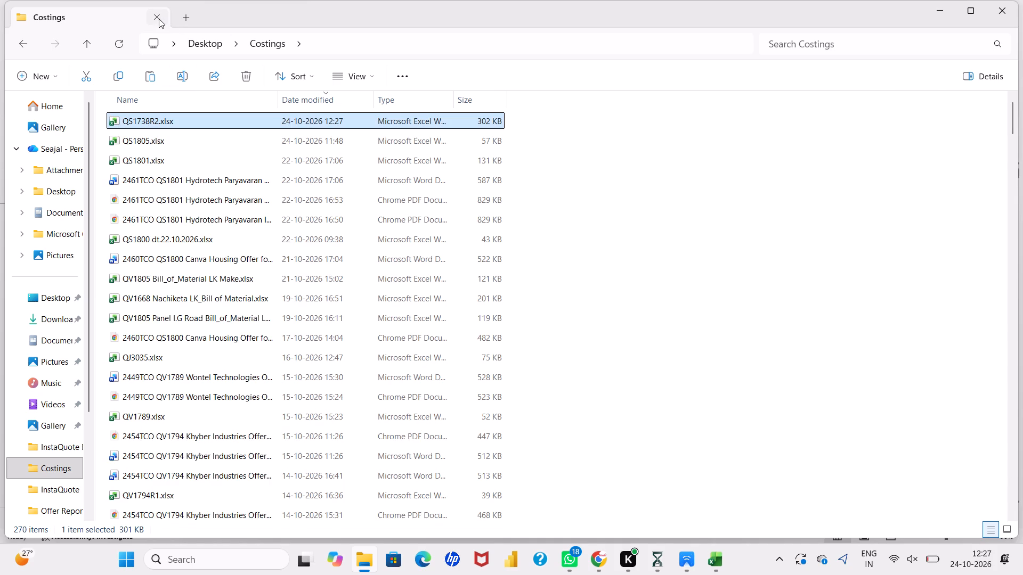
left_click(159, 19)
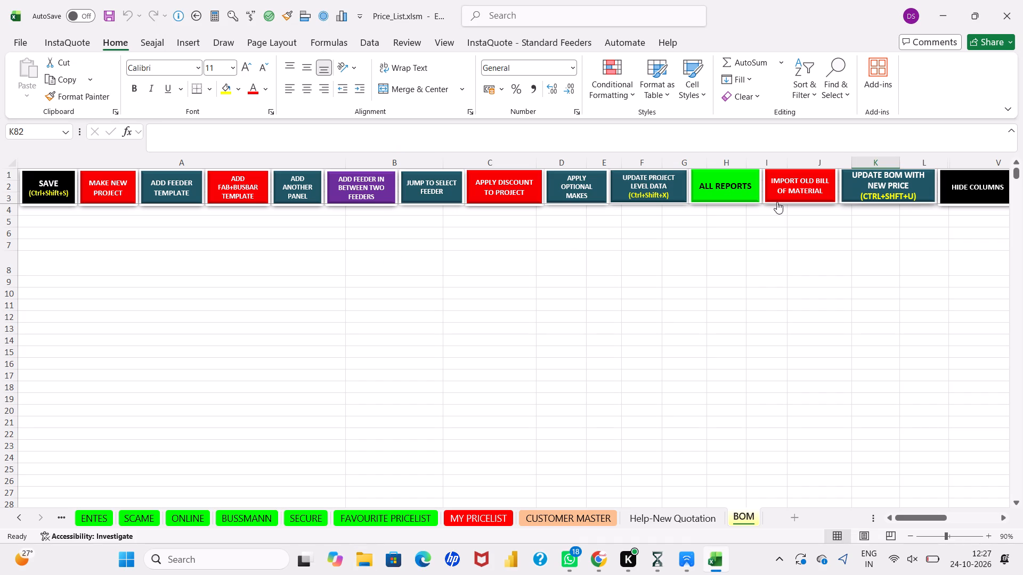
Import the old bill of material QS1805.xlsx from the Costings folder into the BOM sheet.
left_click(792, 188)
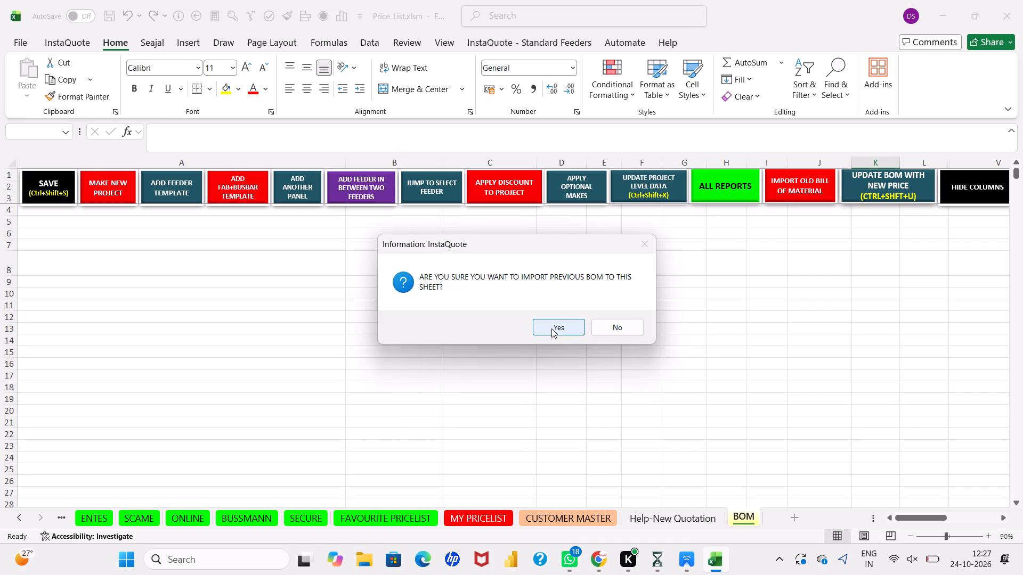
left_click(551, 328)
left_click(562, 367)
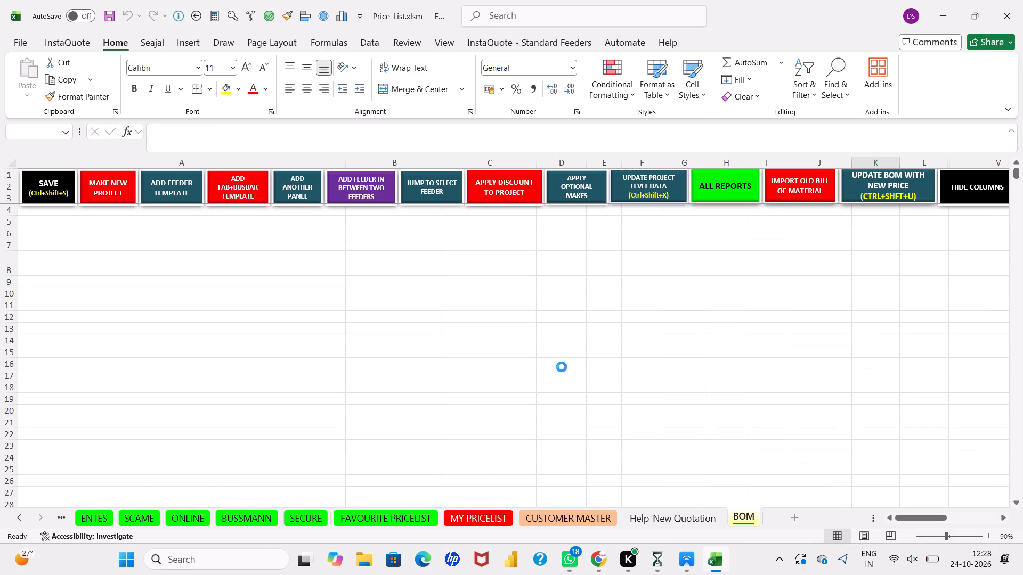
left_click(182, 124)
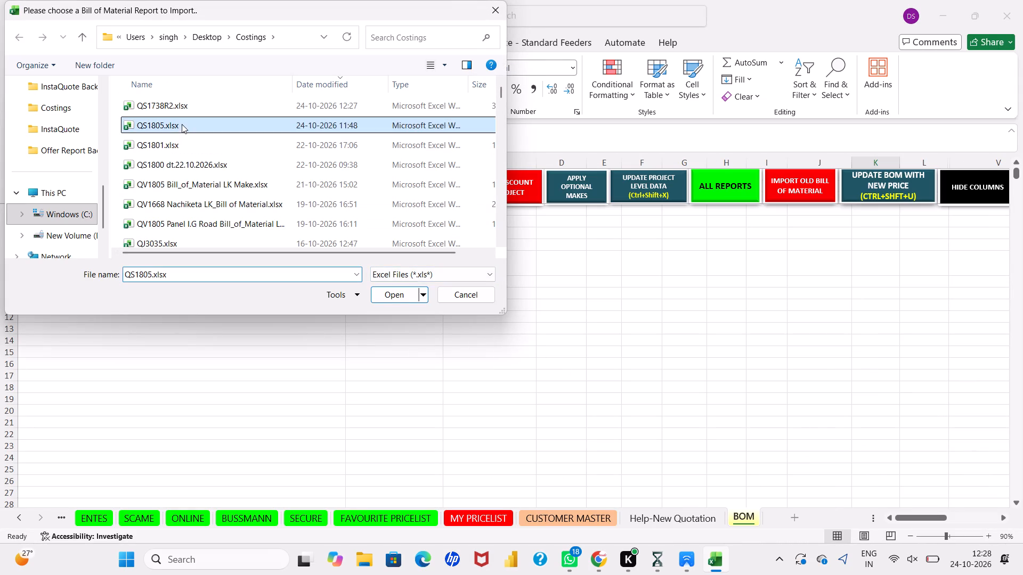
left_click(393, 292)
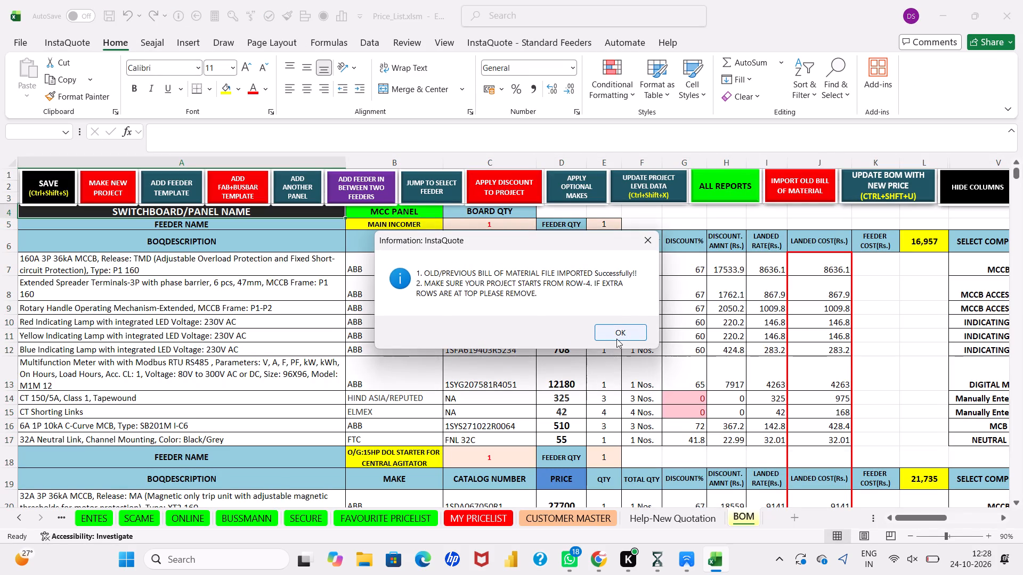
left_click(616, 339)
Insert three blank rows below the 32A Neutral Link in row 55, ending the 7.5HP lateral agitator DOL starter feeder.
left_click(346, 395)
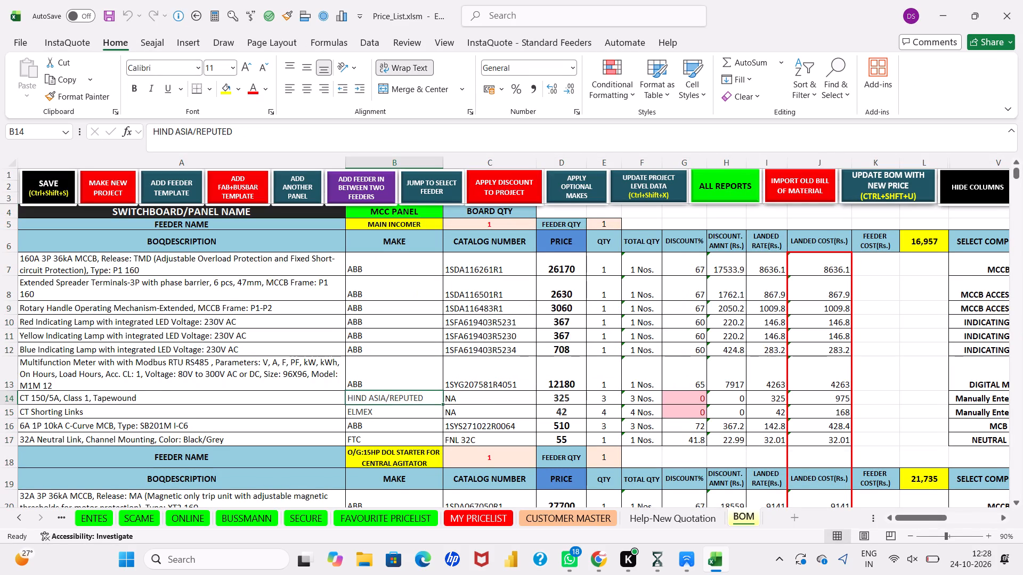
scroll(346, 395, "down", 5)
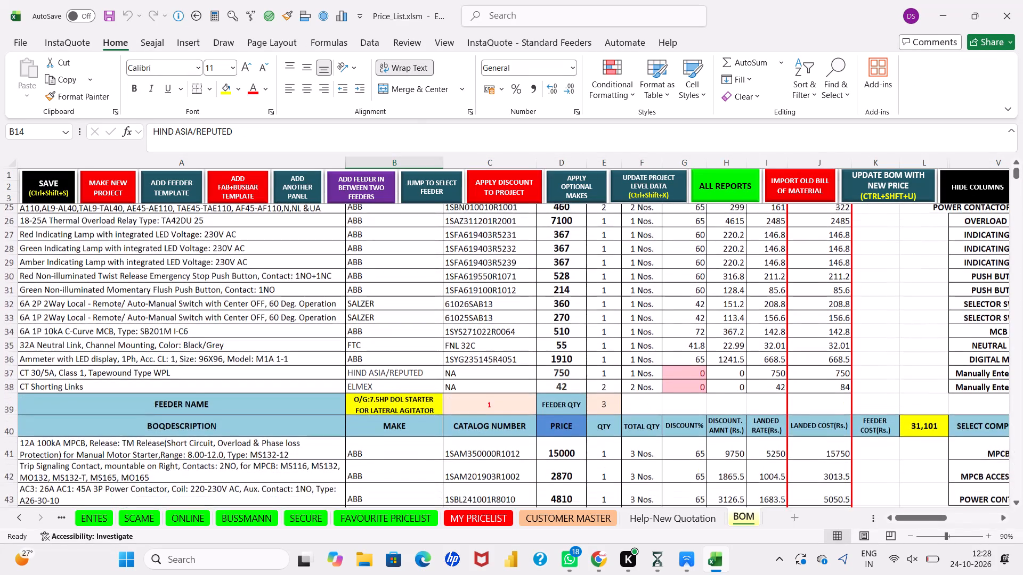
scroll(346, 395, "down", 3)
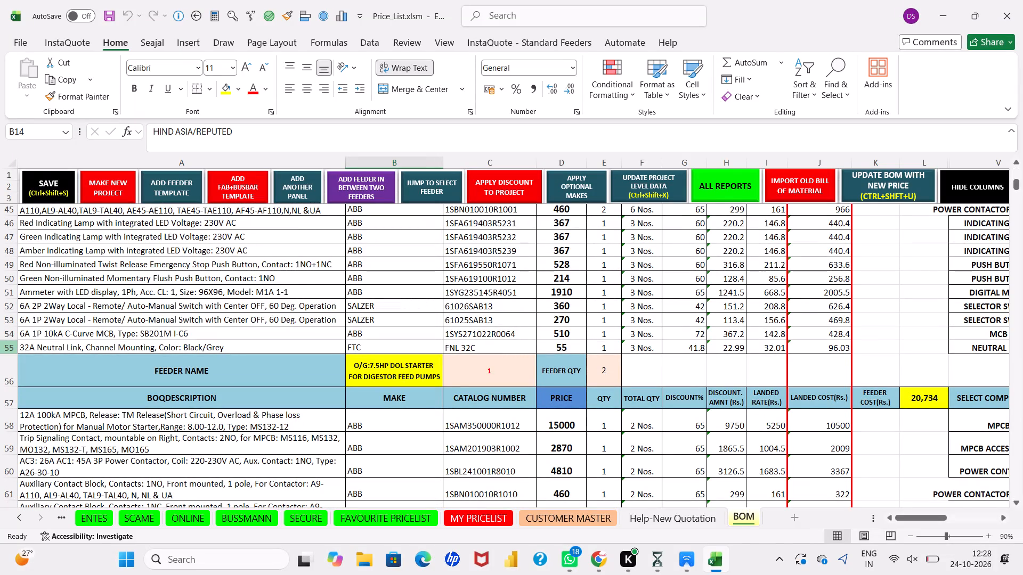
left_click(12, 349)
left_click(84, 41)
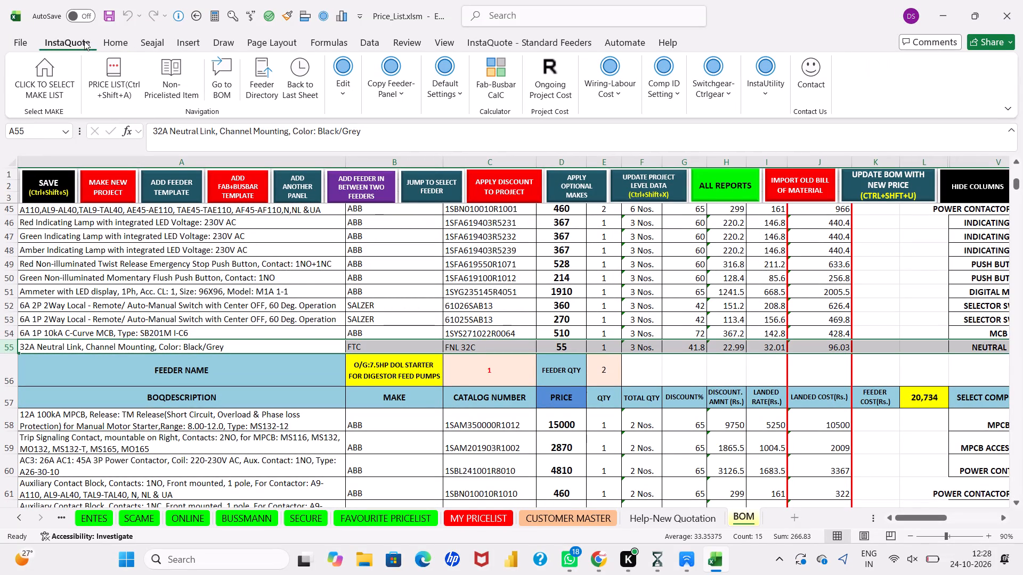
left_click(351, 98)
left_click(442, 135)
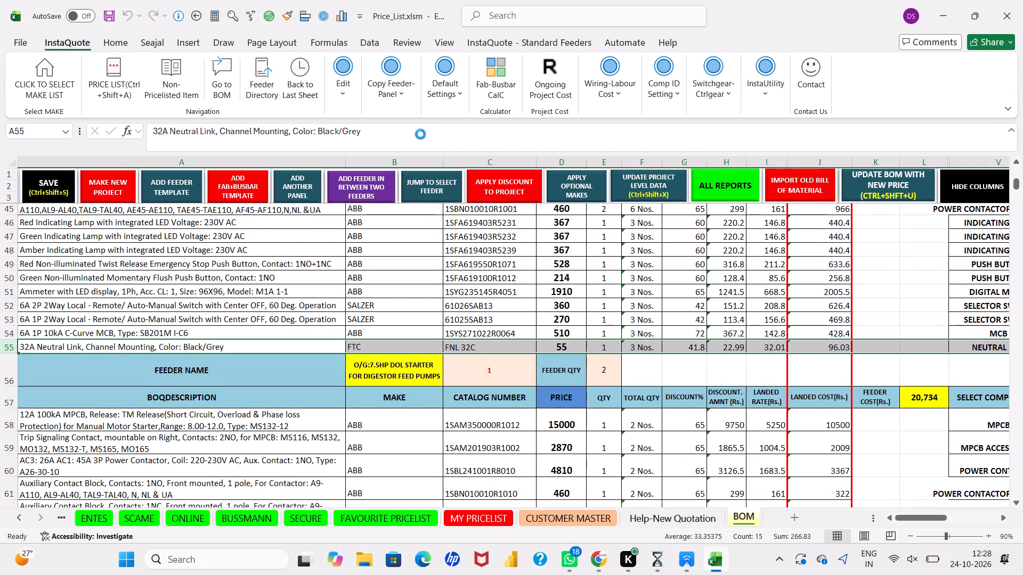
left_click(350, 104)
left_click(446, 134)
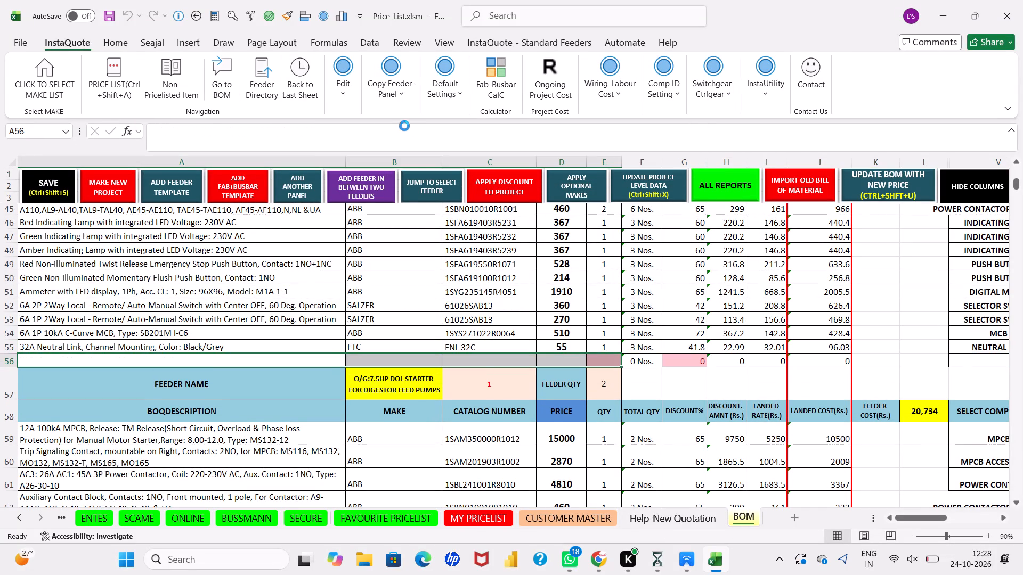
left_click(349, 101)
left_click(438, 134)
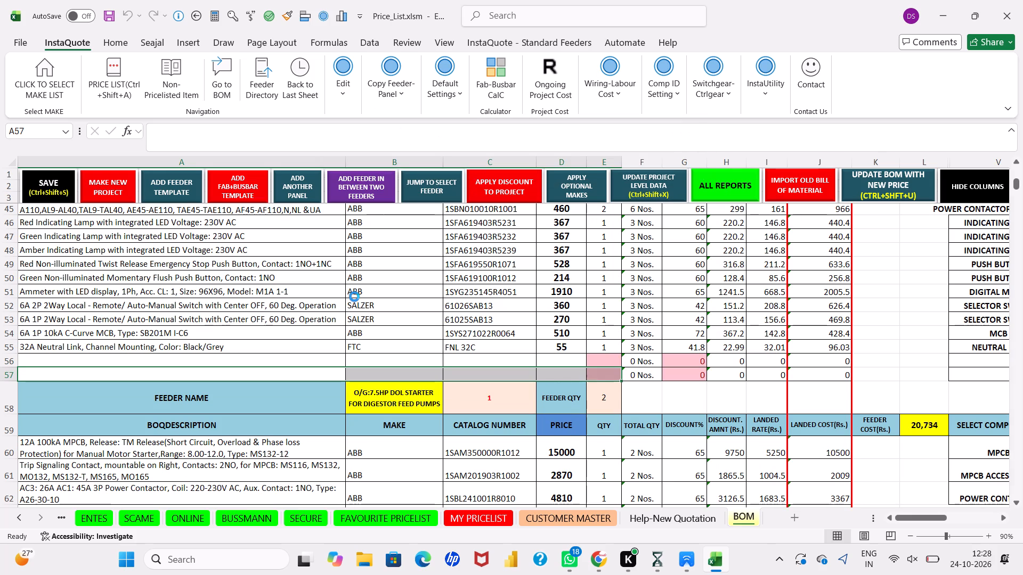
Insert three blank rows below the 32A Neutral Link in row 75, ending the 7.5HP digestor feed pumps feeder.
scroll(354, 297, "down", 3)
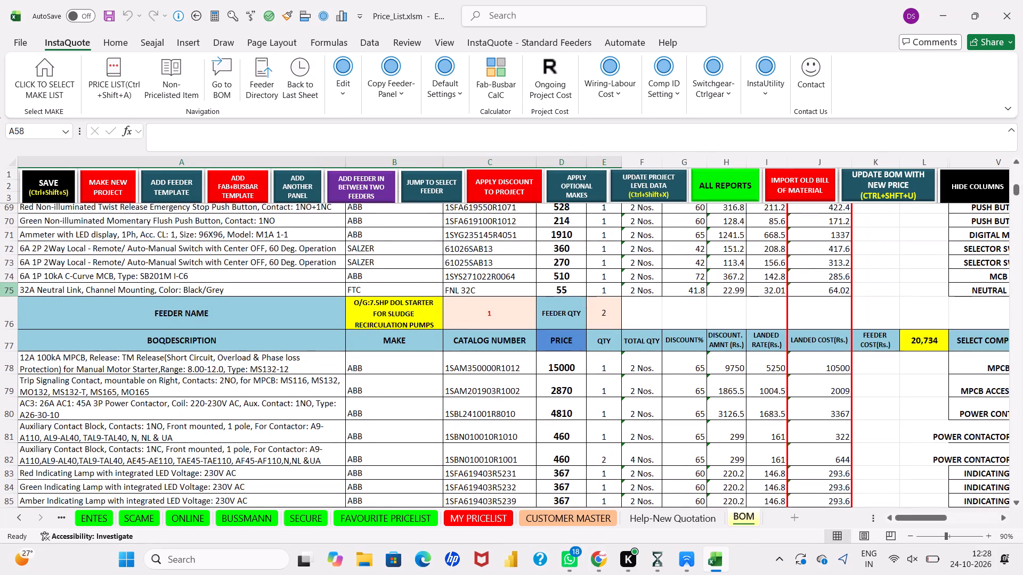
left_click(10, 289)
left_click(337, 104)
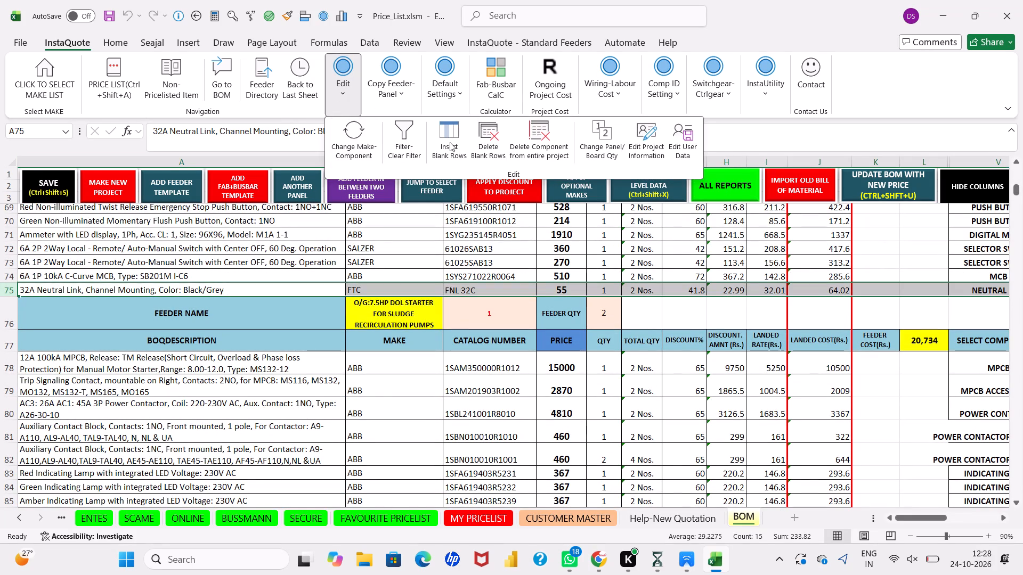
left_click(450, 142)
left_click_drag(346, 99, 458, 134)
left_click(458, 134)
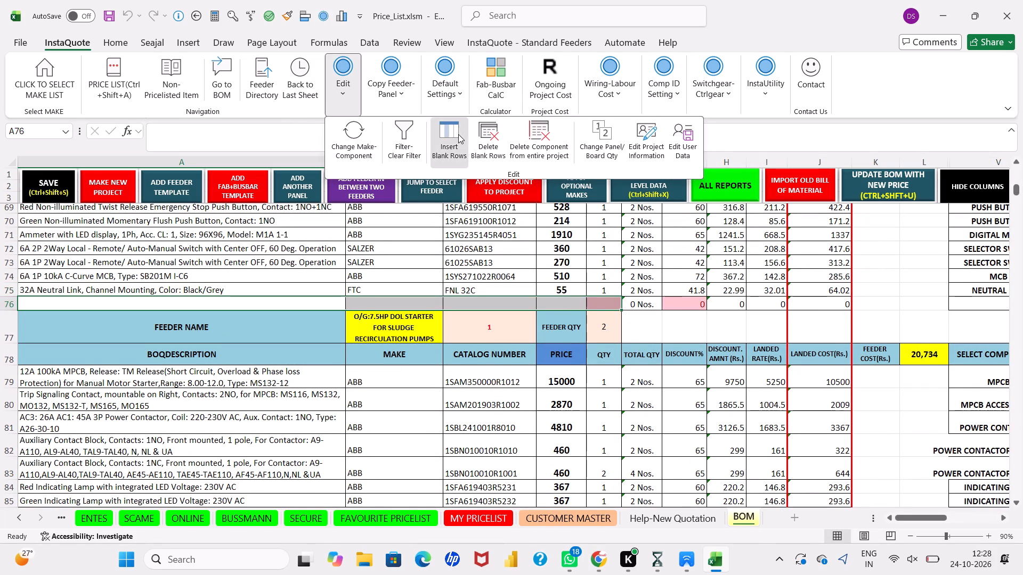
left_click(359, 103)
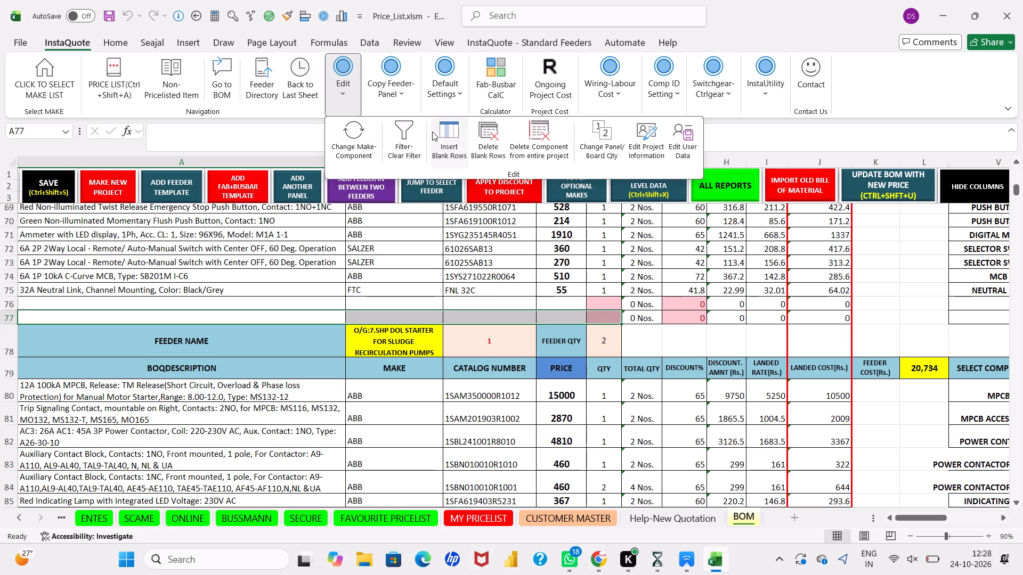
left_click(432, 132)
Insert three blank rows below the 32A Neutral Link in row 95, ending the 7.5HP sludge recirculation pumps feeder.
scroll(347, 231, "down", 3)
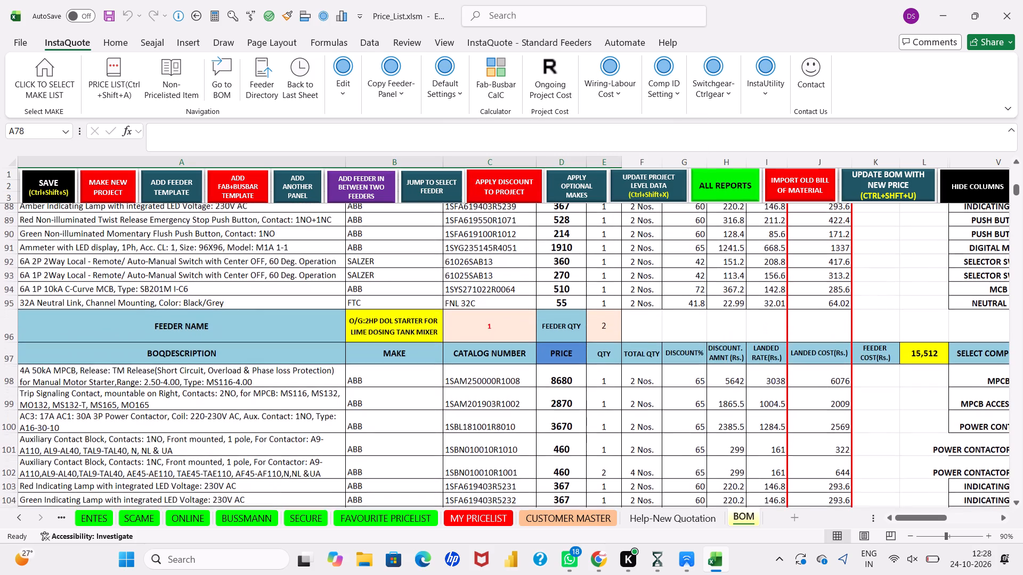
left_click(10, 303)
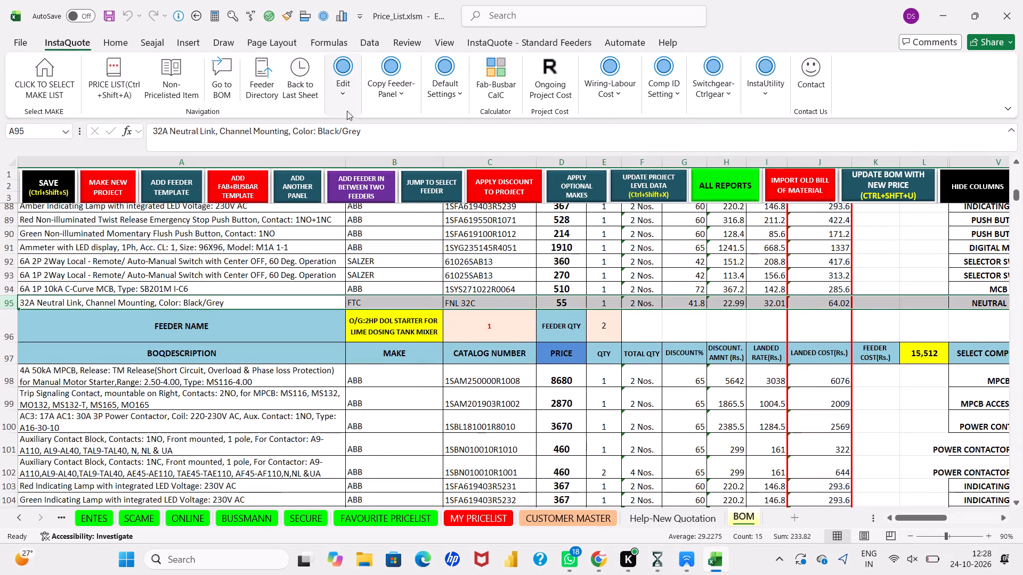
left_click(348, 110)
left_click(445, 150)
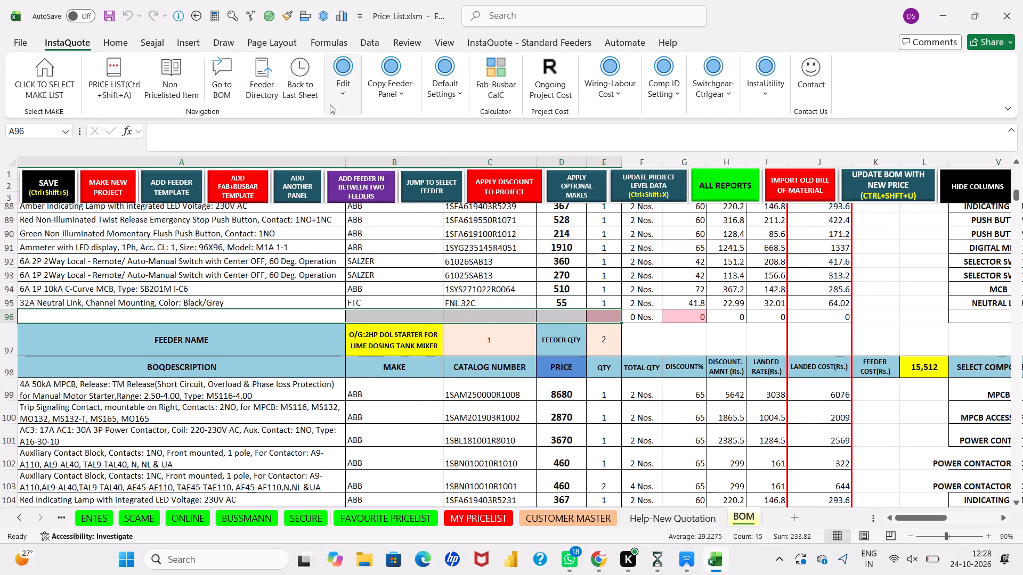
left_click(330, 104)
left_click(449, 143)
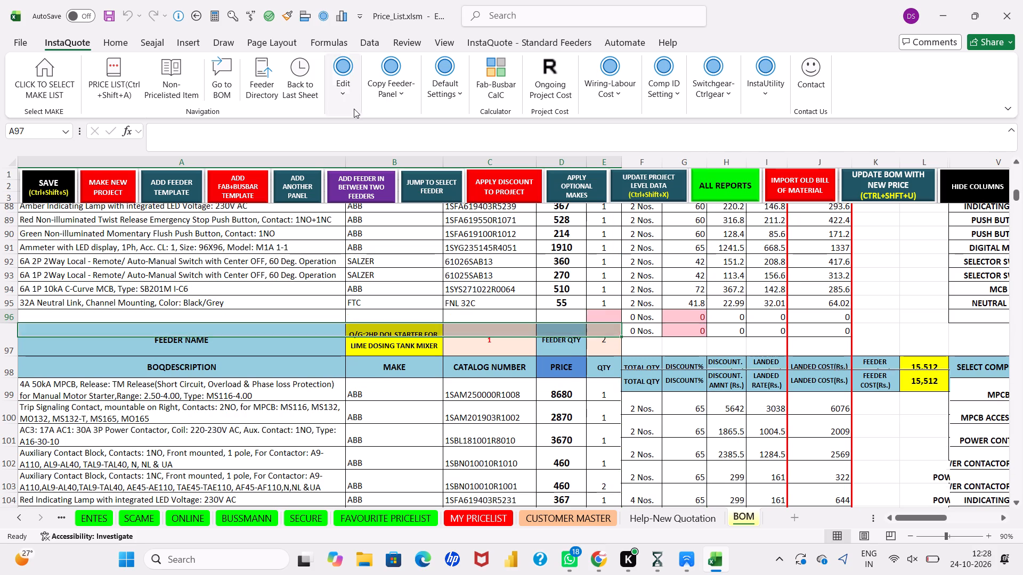
left_click(352, 108)
left_click(435, 133)
Insert three blank rows below the 32A Neutral Link in row 115, ending the 2HP lime dosing tank mixer feeder.
scroll(327, 298, "down", 1)
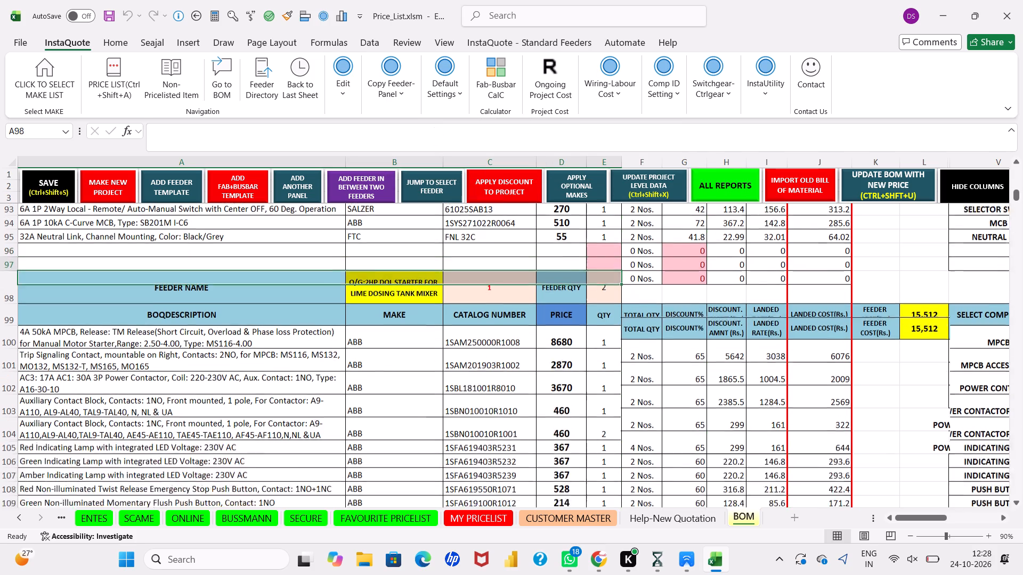
scroll(327, 298, "down", 2)
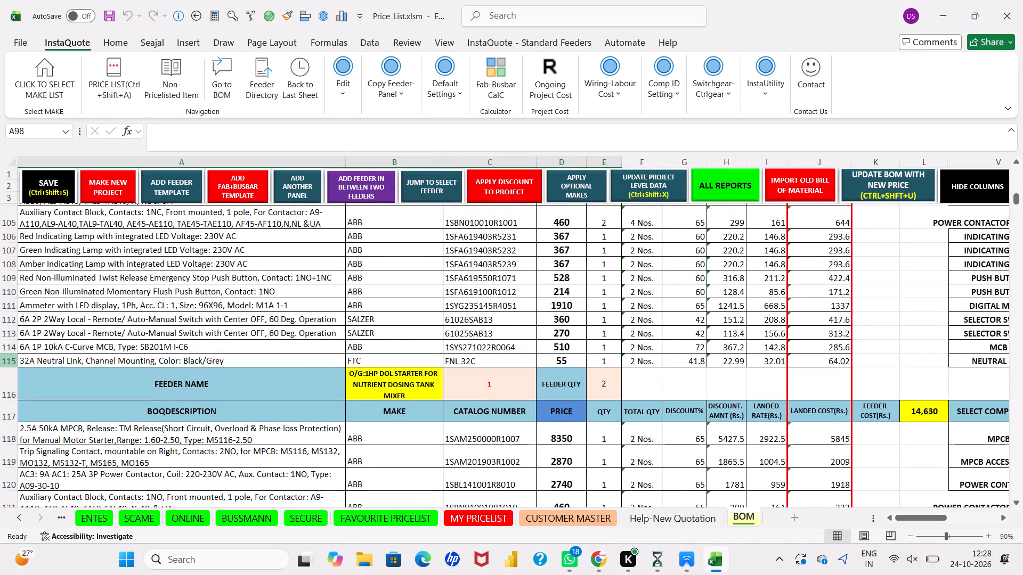
left_click(12, 360)
left_click(351, 109)
left_click(443, 133)
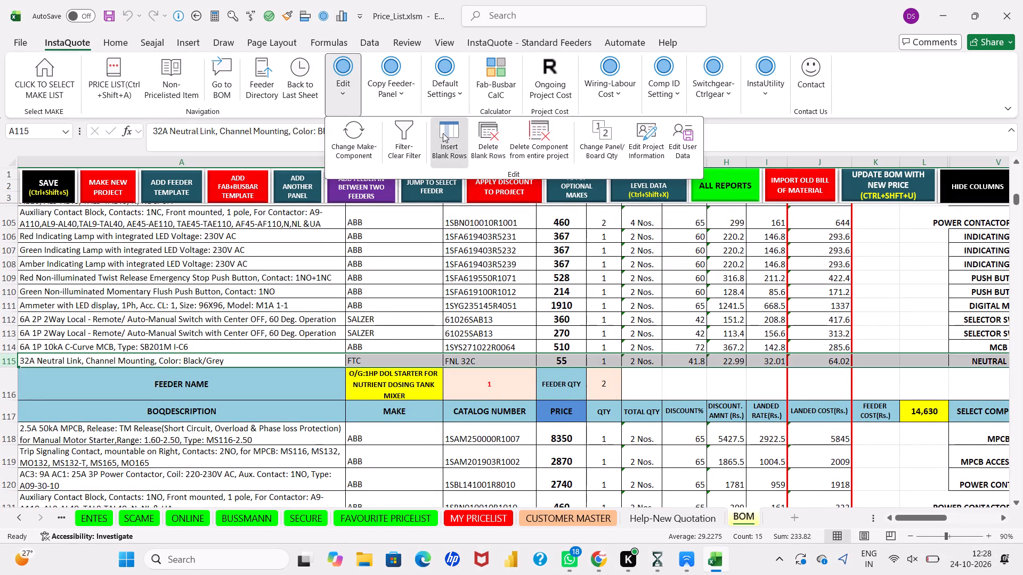
left_click(348, 101)
left_click(447, 129)
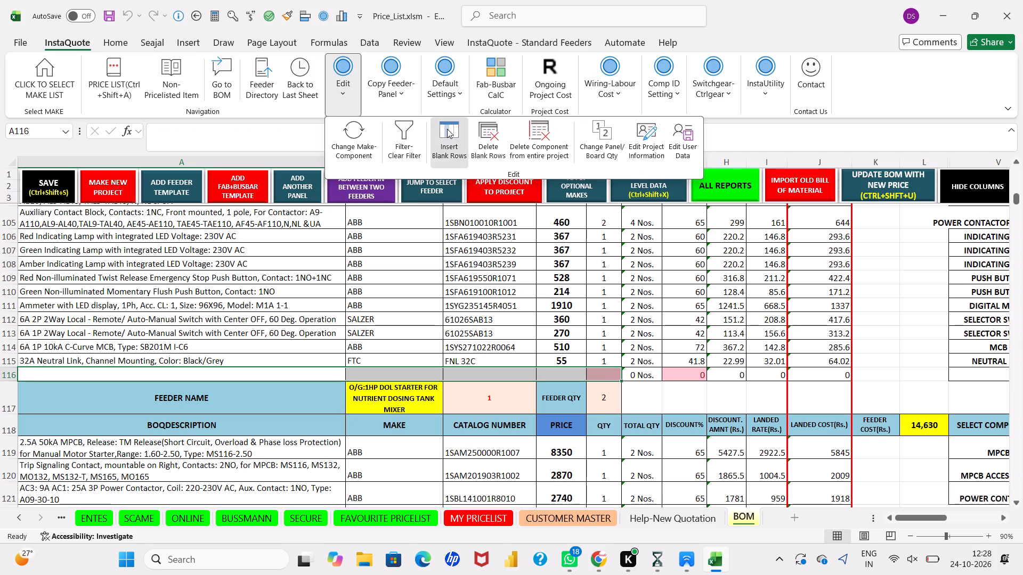
left_click(358, 105)
left_click(454, 144)
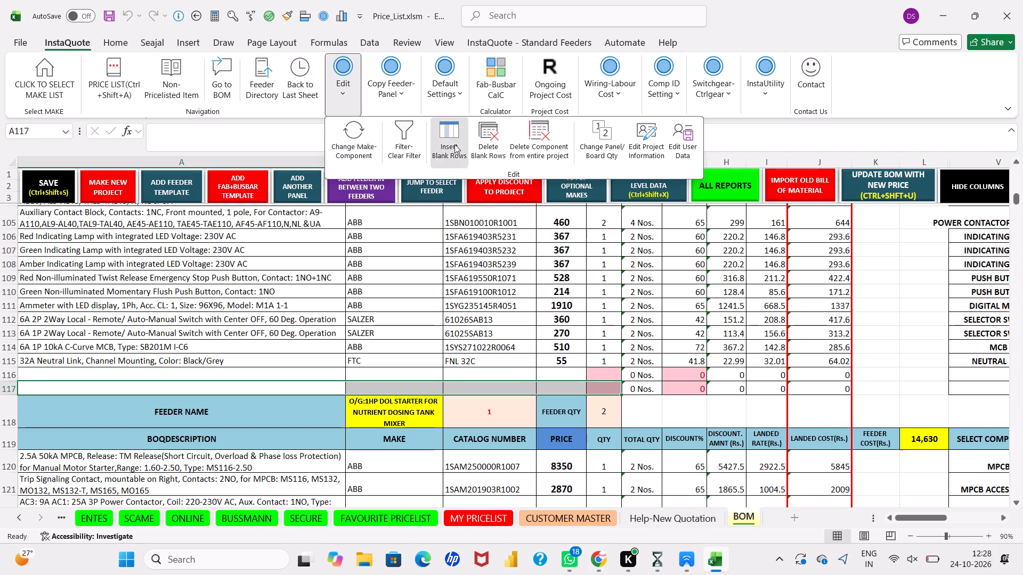
Insert three blank rows below the 32A Neutral Link in row 135, ending the 1HP nutrient dosing tank mixer feeder.
scroll(368, 281, "down", 3)
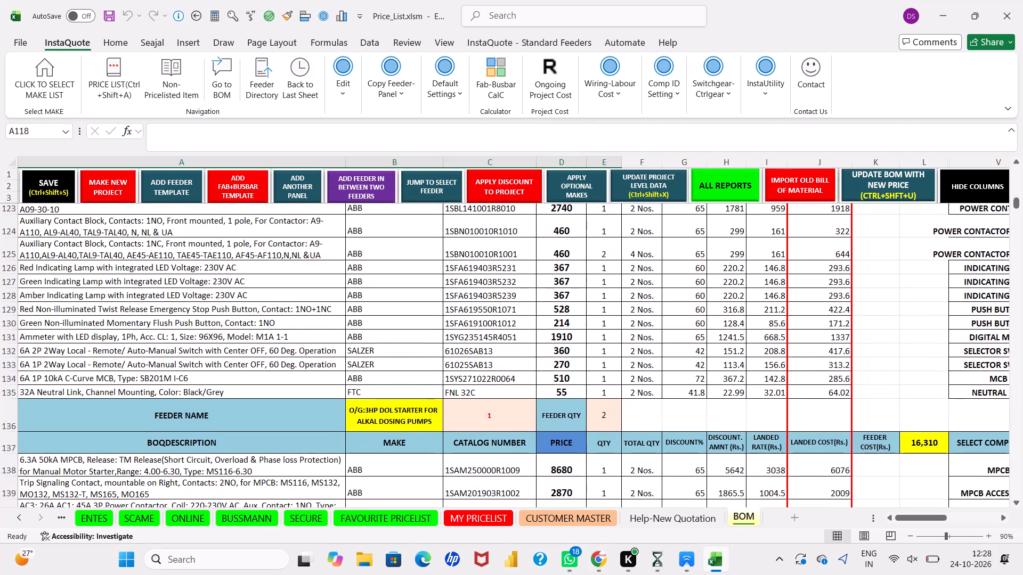
left_click(10, 394)
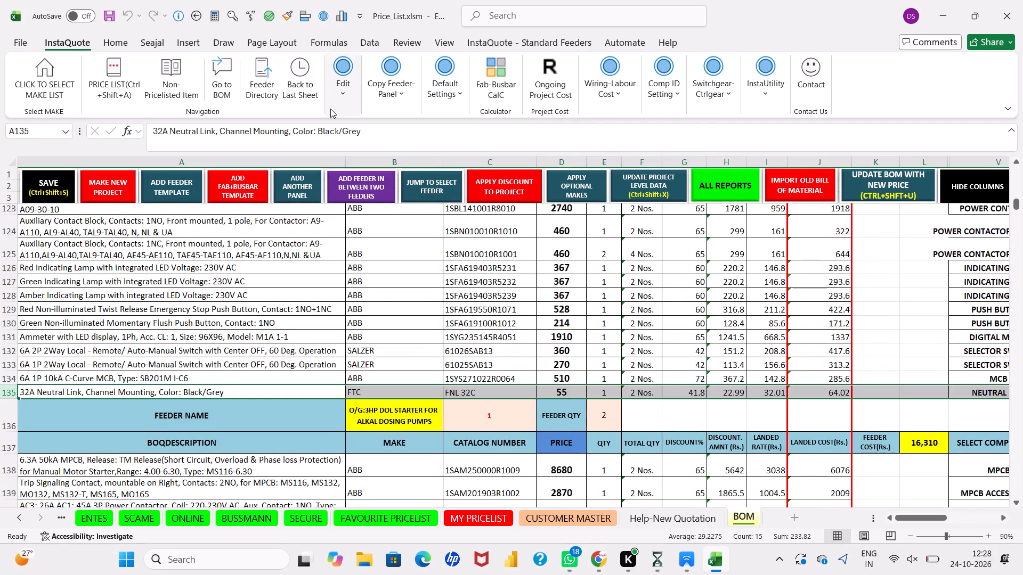
left_click(332, 104)
left_click(446, 132)
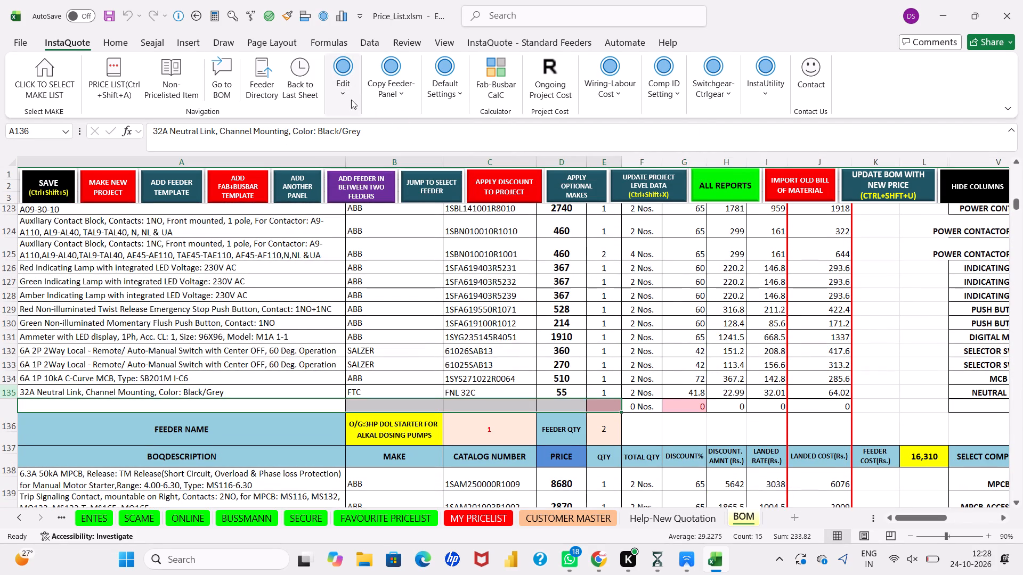
left_click(351, 100)
left_click(462, 135)
left_click(345, 96)
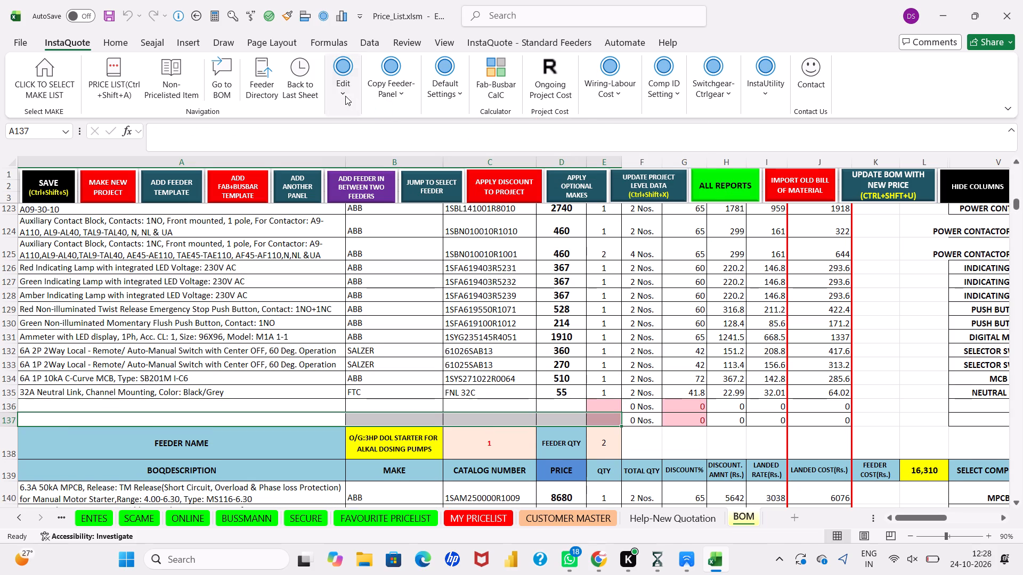
left_click(447, 132)
Insert three blank rows below the 32A Neutral Link in row 155, ending the 3HP alkal dosing pumps feeder.
scroll(361, 259, "down", 2)
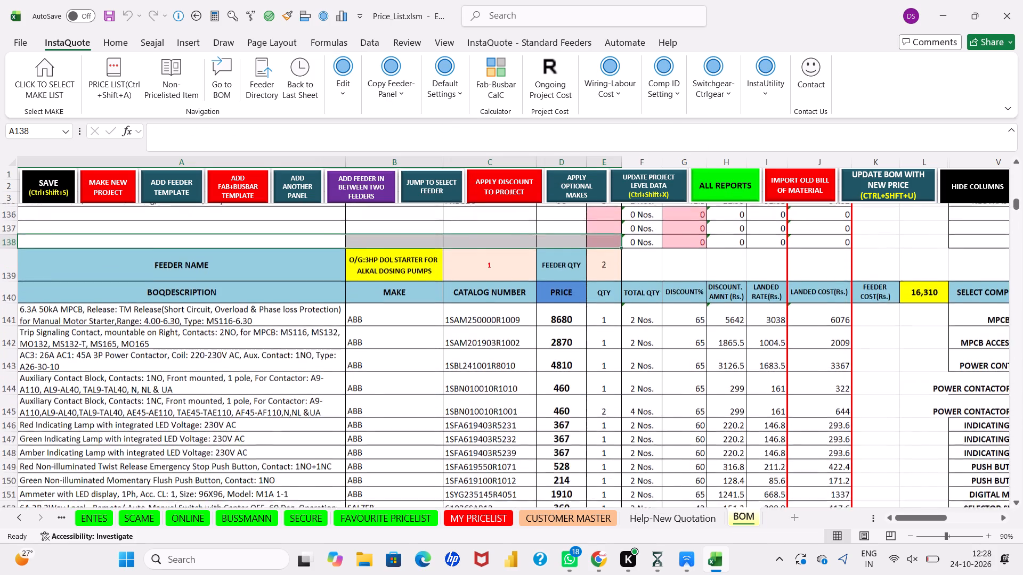
scroll(361, 259, "down", 1)
left_click(2, 383)
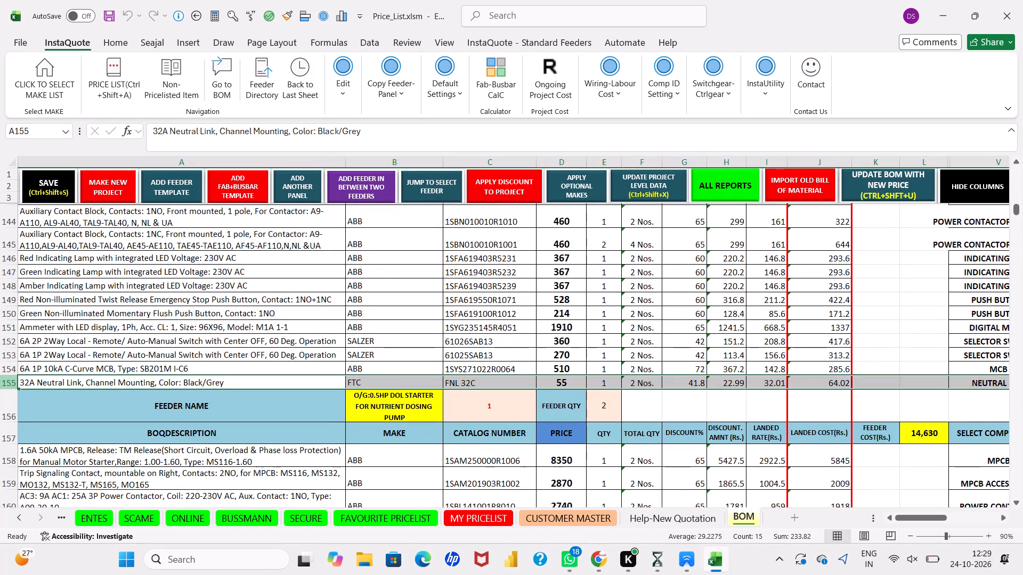
left_click(339, 97)
left_click(450, 139)
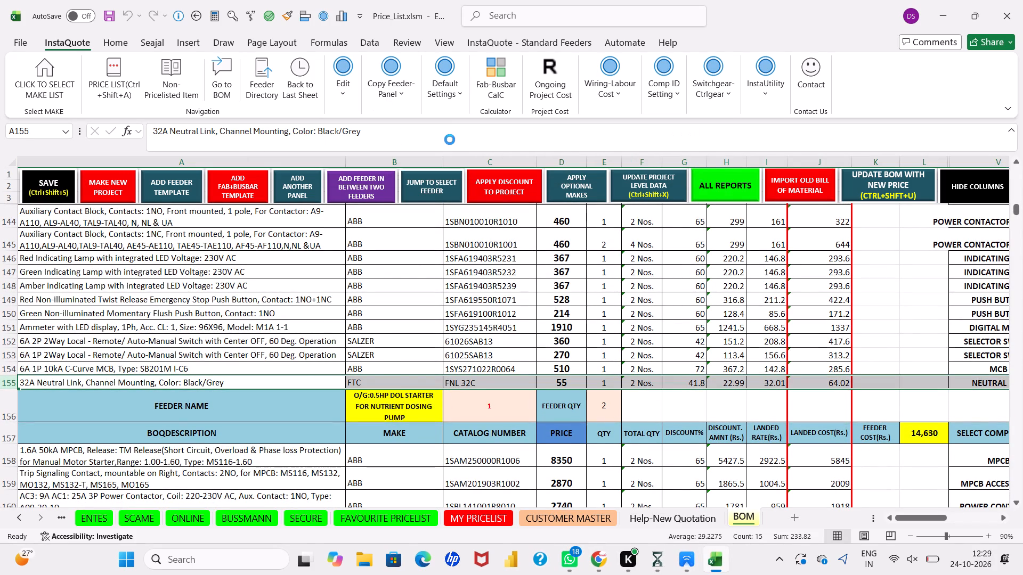
left_click(360, 106)
left_click(453, 141)
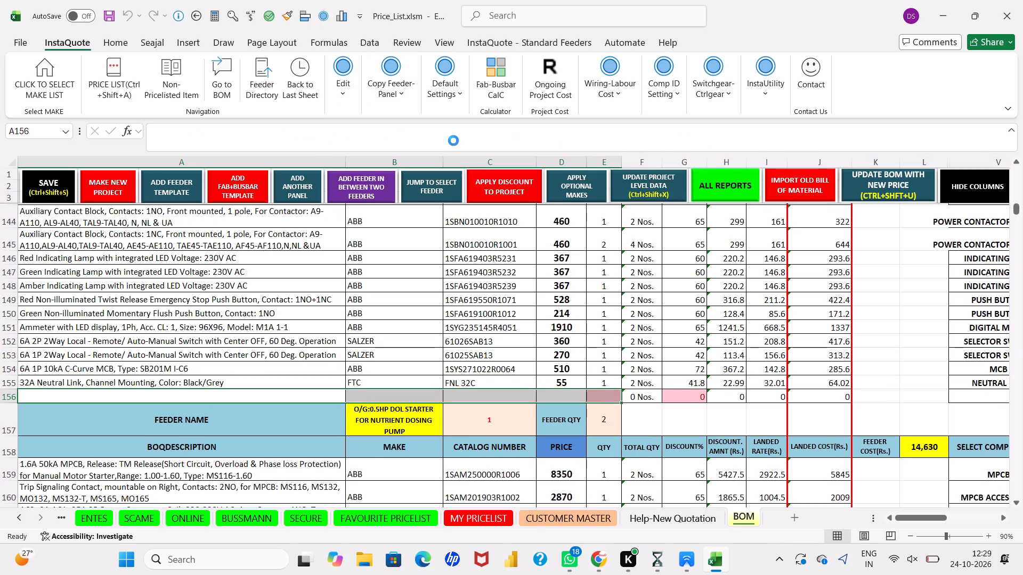
left_click(340, 100)
left_click(431, 125)
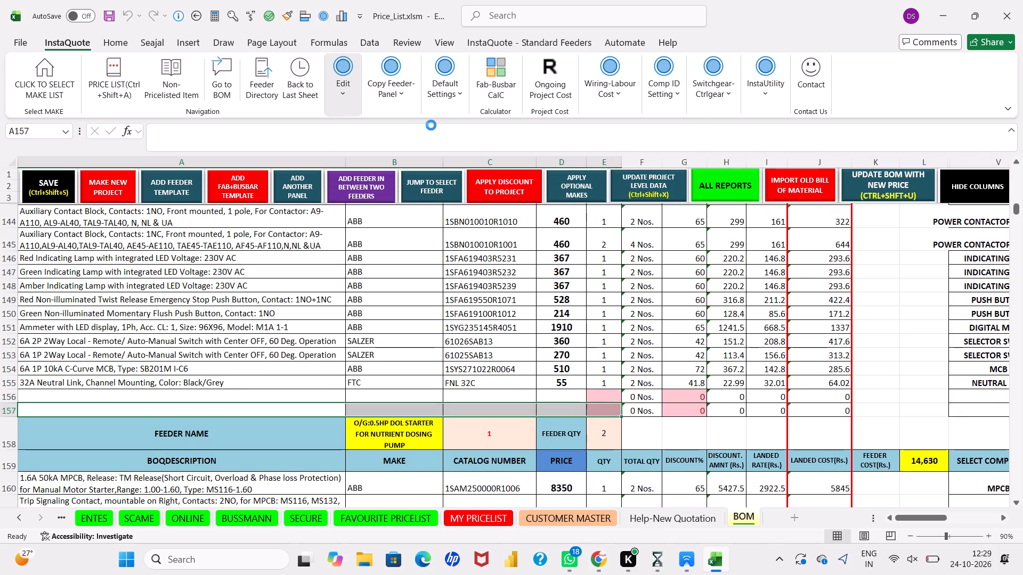
Insert three blank rows below the 32A Neutral Link in row 175, ending the 0.5HP nutrient dosing pump feeder.
scroll(385, 265, "down", 4)
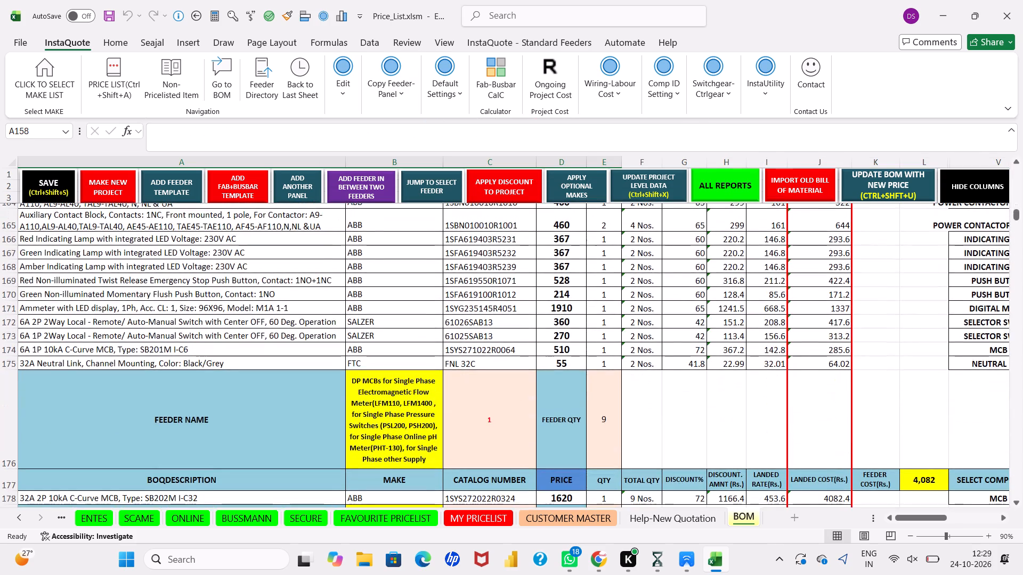
left_click(14, 361)
left_click(339, 83)
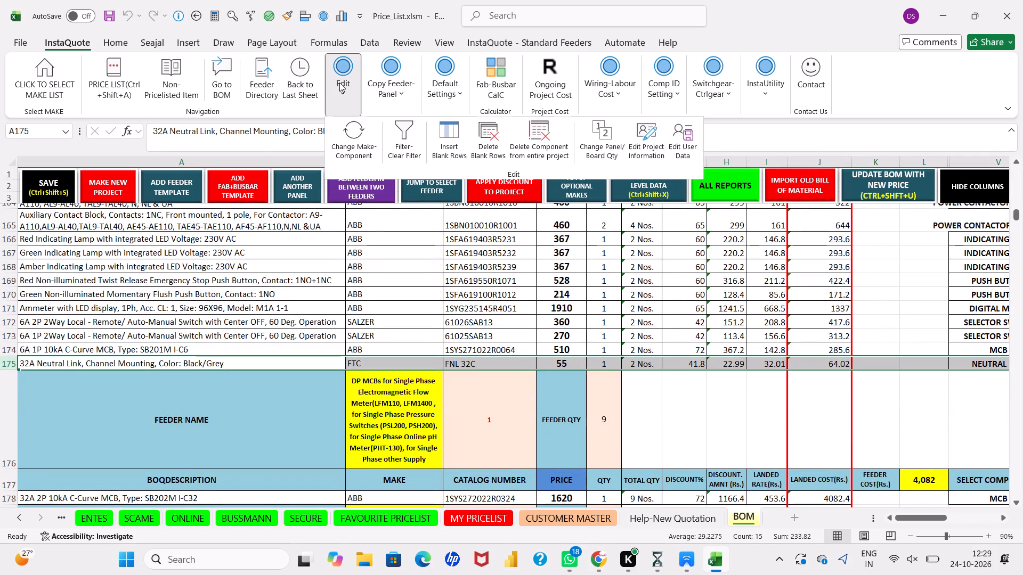
left_click(431, 128)
left_click(343, 92)
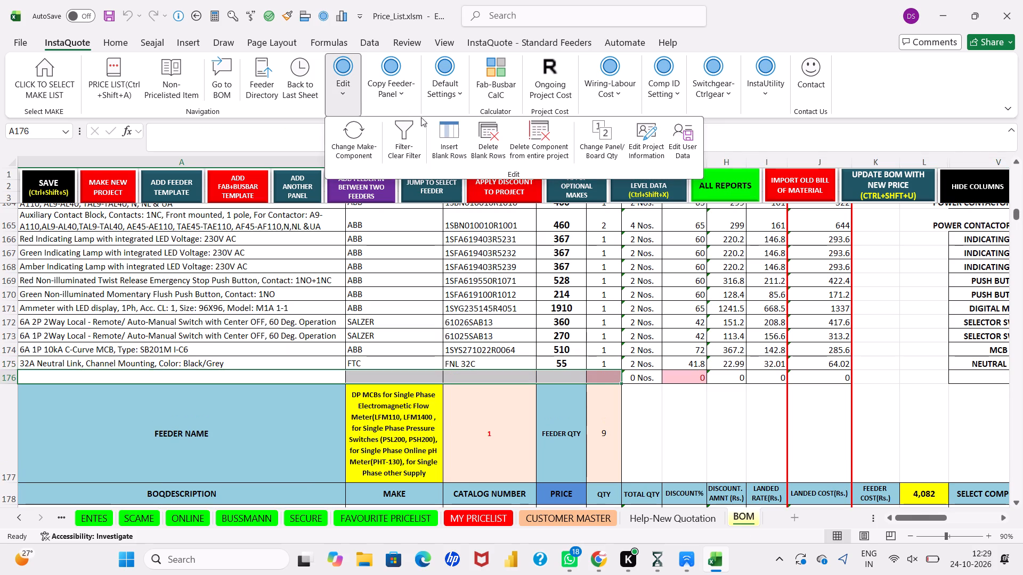
left_click(456, 132)
left_click(348, 103)
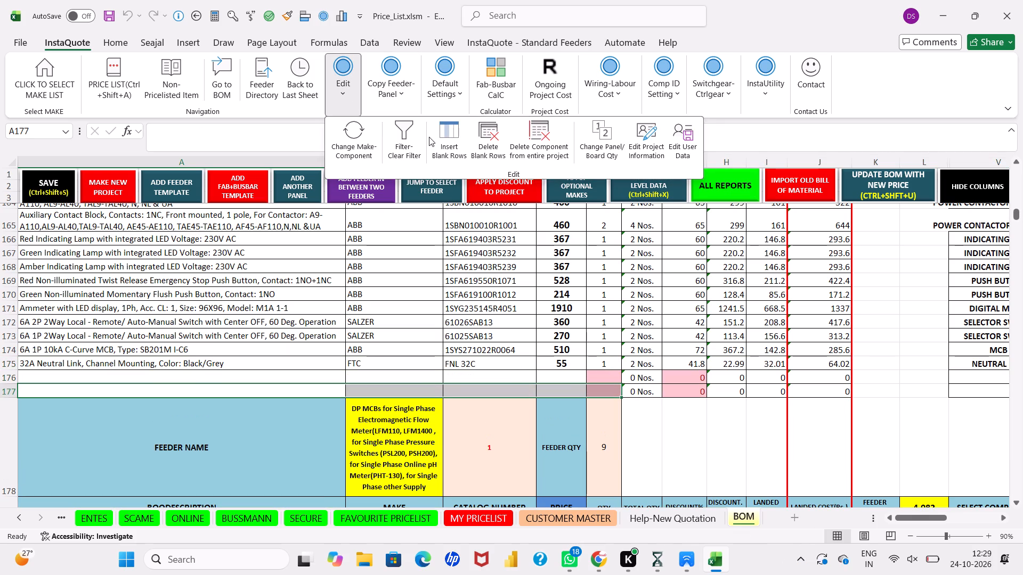
left_click(434, 139)
Copy the ammeter, CT 30/5A and CT Shorting Links entries from A36:E38 into the lateral agitator feeder's blank rows, starting at A56.
scroll(359, 275, "up", 4)
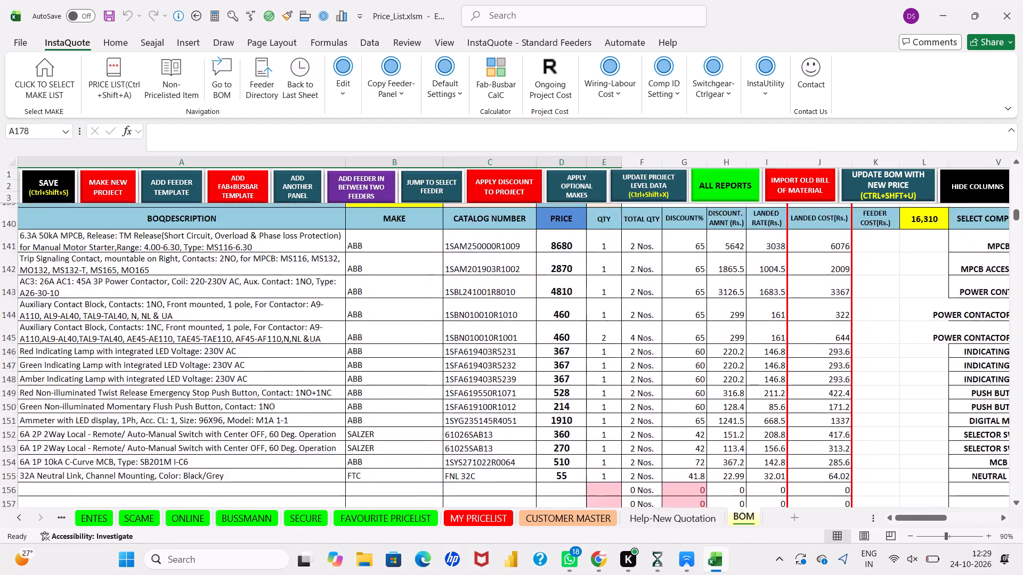
scroll(359, 275, "up", 4)
scroll(359, 275, "down", 3)
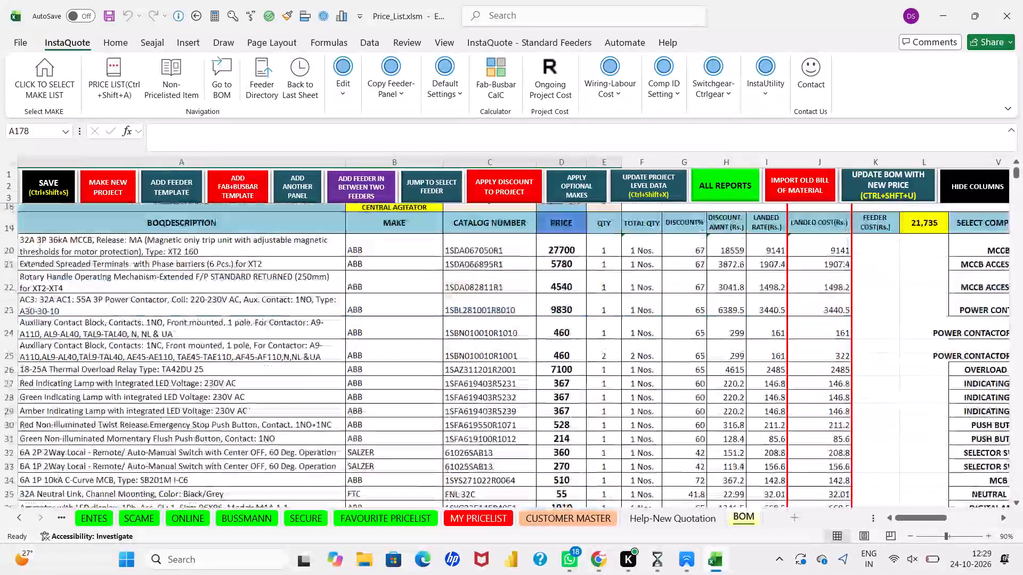
scroll(359, 275, "down", 2)
left_click_drag(278, 369, 470, 365)
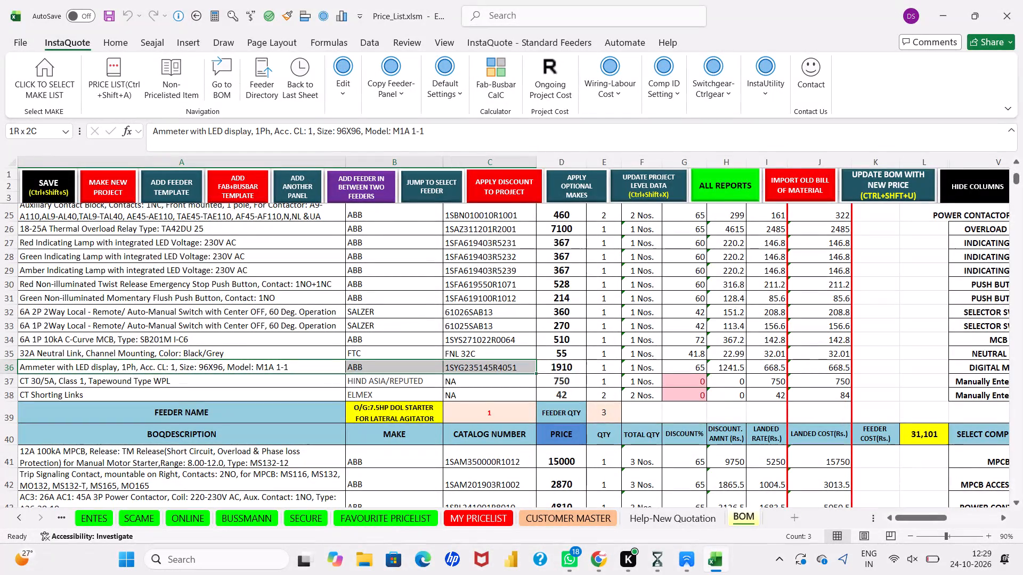
left_click_drag(470, 365, 596, 393)
key("ctrl+c")
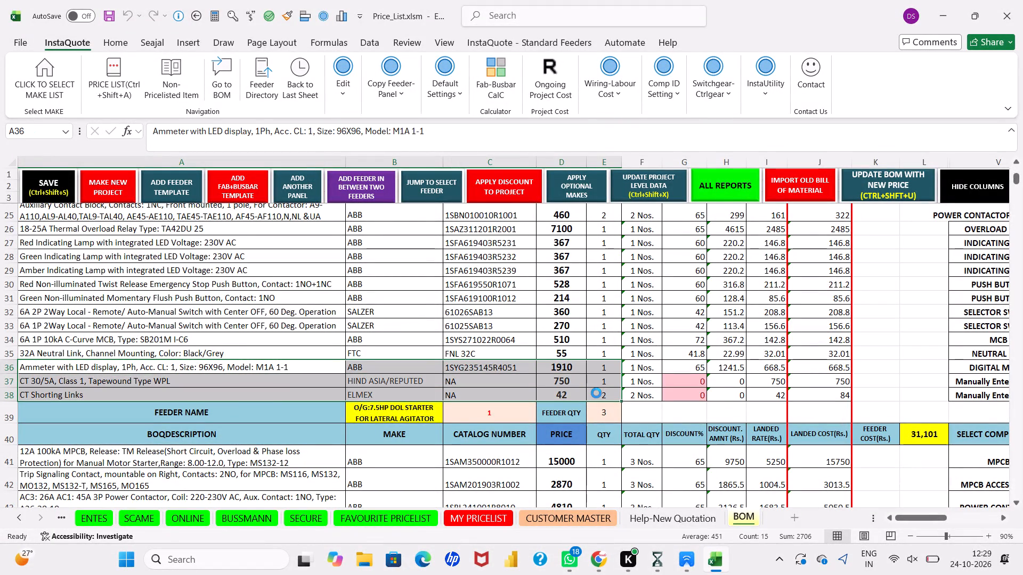
scroll(596, 393, "down", 4)
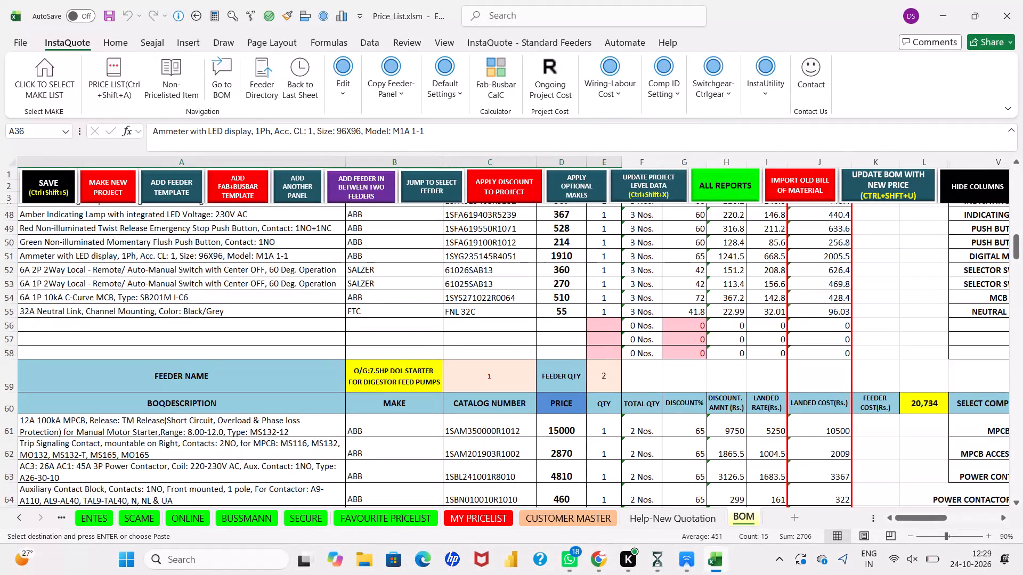
left_click(341, 324)
key("ctrl+v")
Paste the copied ammeter, CT 30/5A and CT Shorting Links entries into the blank rows ending the 7.5HP digestor feed pumps feeder.
scroll(341, 324, "down", 2)
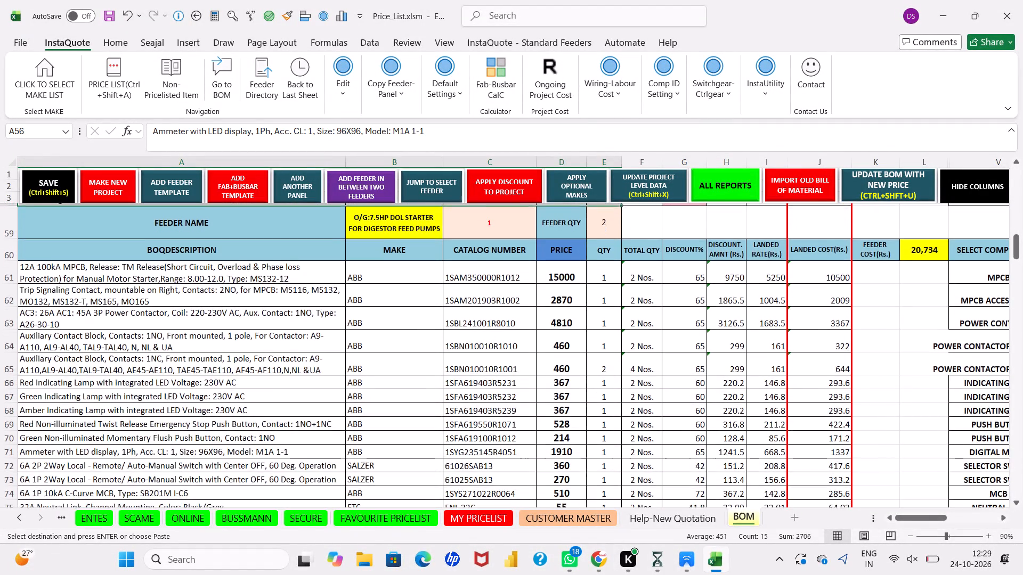